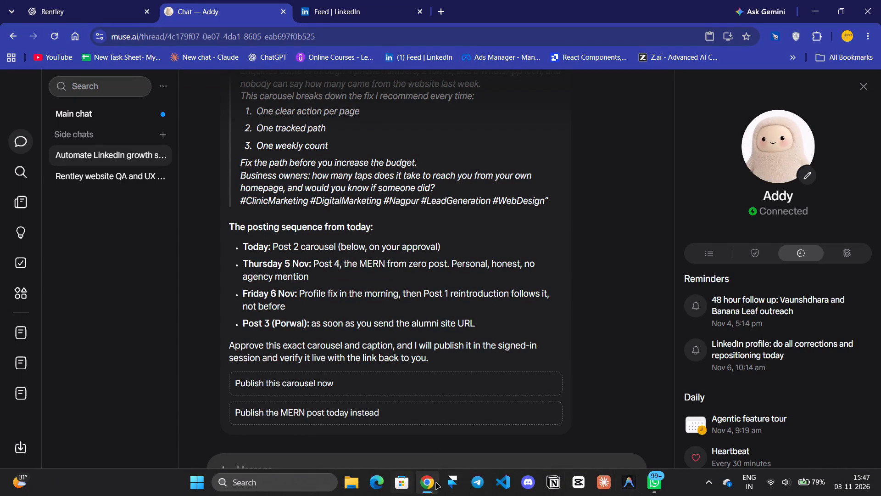
Bring up Chrome's recently closed pages and window tasks from the taskbar.
right_click(428, 482)
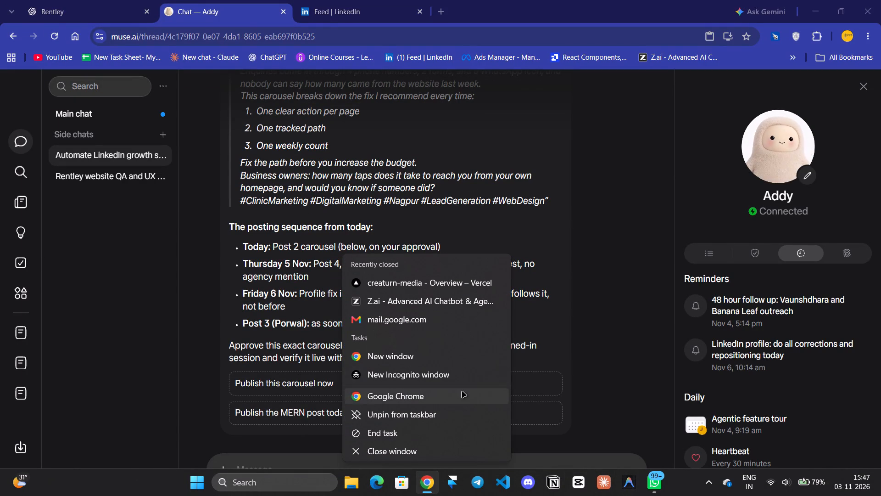
left_click(462, 392)
scroll(573, 227, "down", 1)
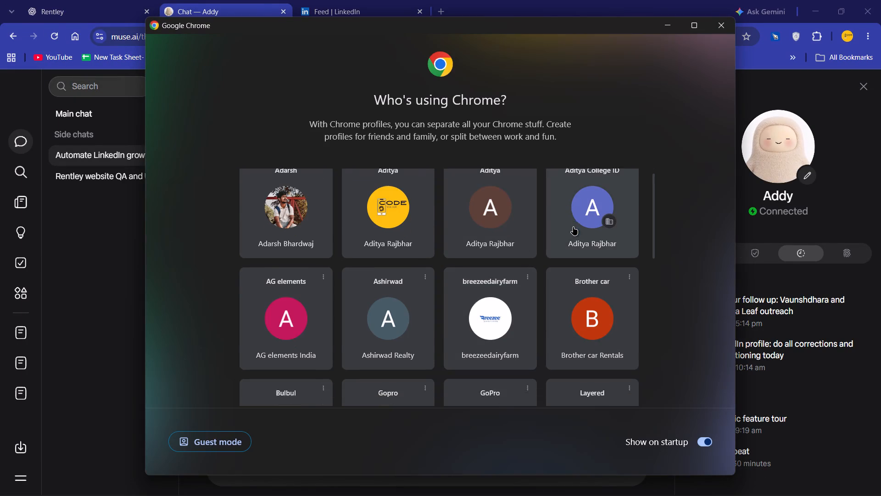
scroll(573, 227, "down", 3)
scroll(453, 240, "down", 2)
scroll(452, 240, "up", 2)
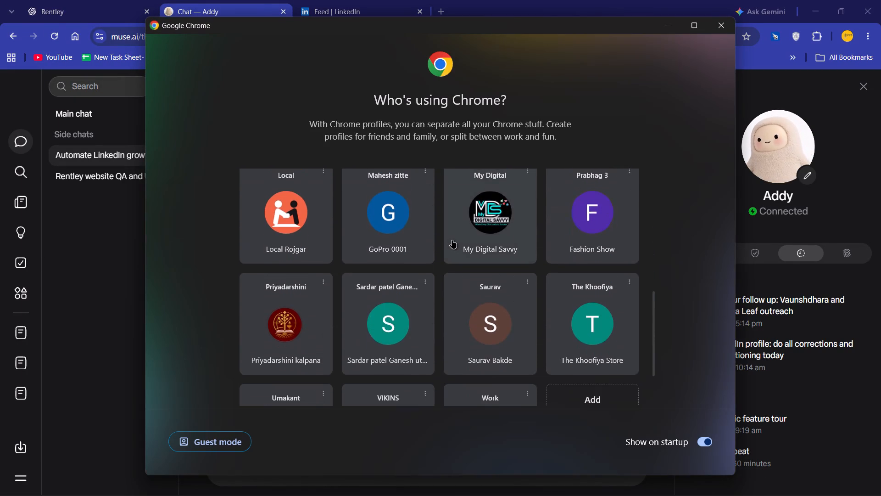
scroll(452, 240, "up", 2)
scroll(357, 244, "up", 1)
left_click(510, 289)
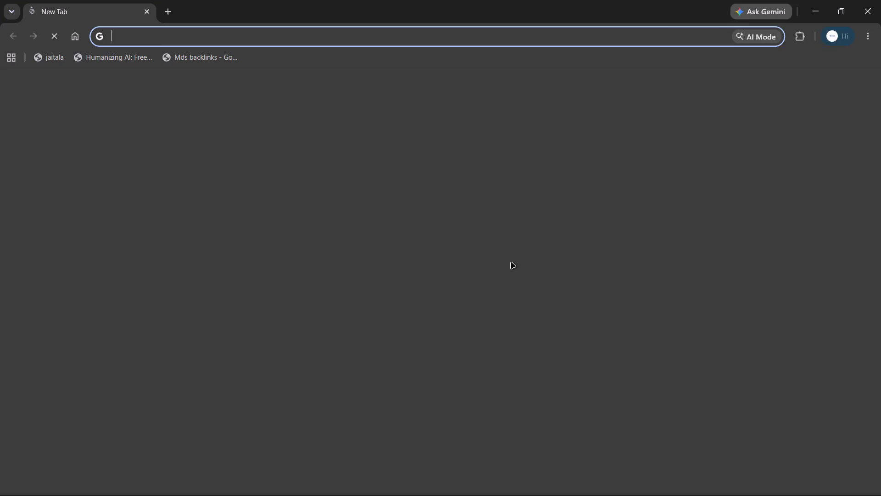
left_click(277, 91)
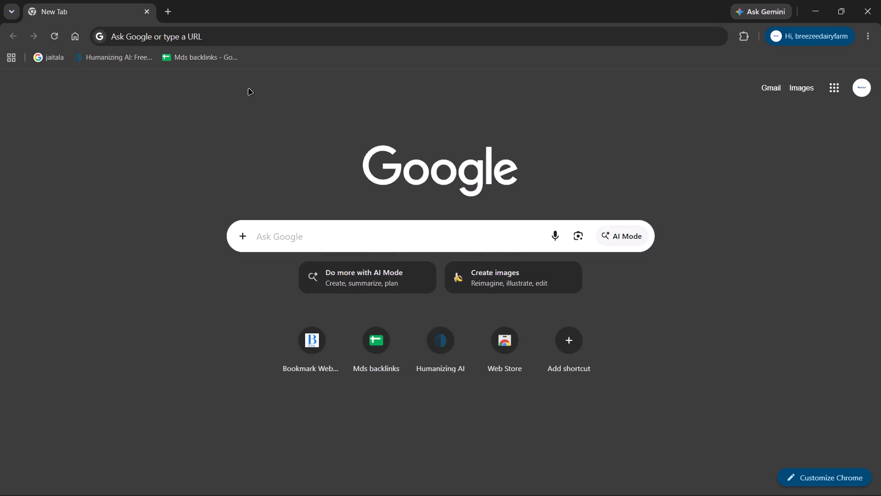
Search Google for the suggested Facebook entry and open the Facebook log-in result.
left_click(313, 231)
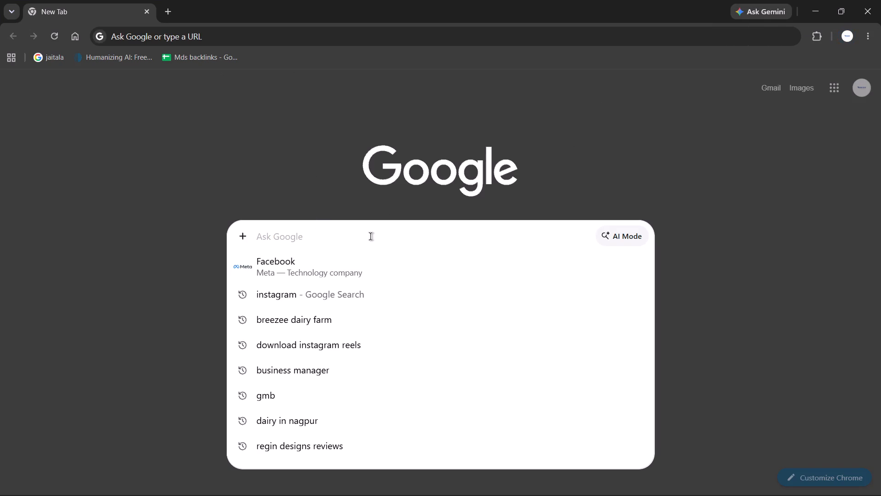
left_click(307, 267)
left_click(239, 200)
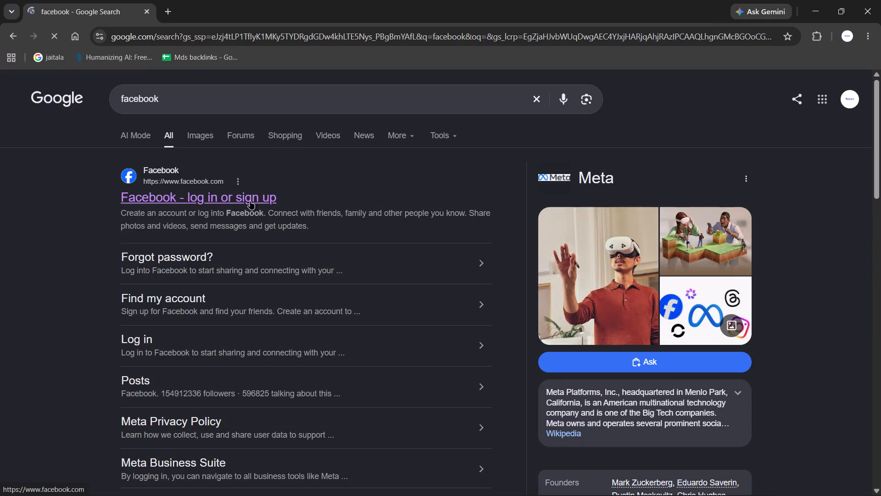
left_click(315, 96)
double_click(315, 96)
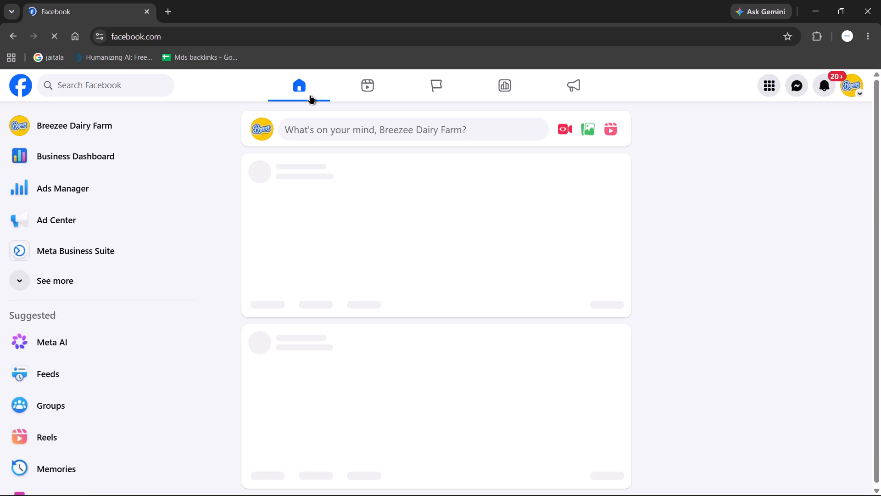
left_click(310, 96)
Search Google for "ad manger" and go to Ads Manager through the sponsored Meta Ads Manager result.
triple_click(276, 96)
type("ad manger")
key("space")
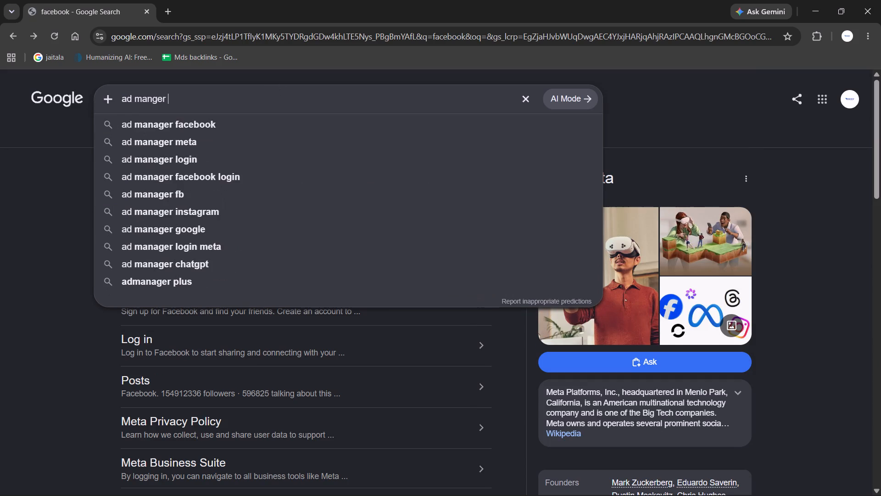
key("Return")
left_click(210, 279)
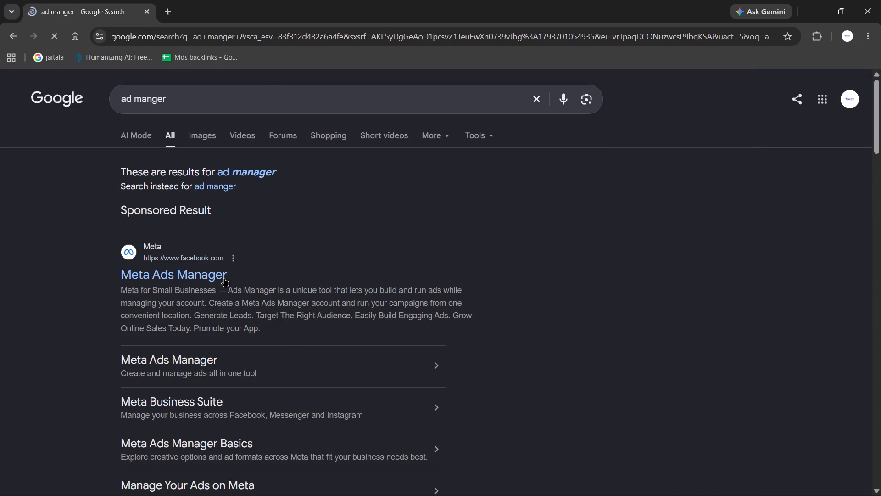
left_click(224, 278)
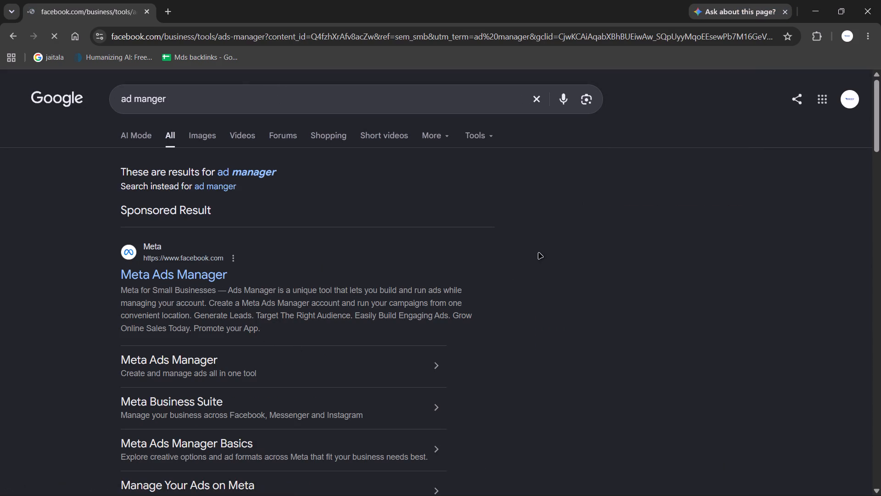
left_click(165, 312)
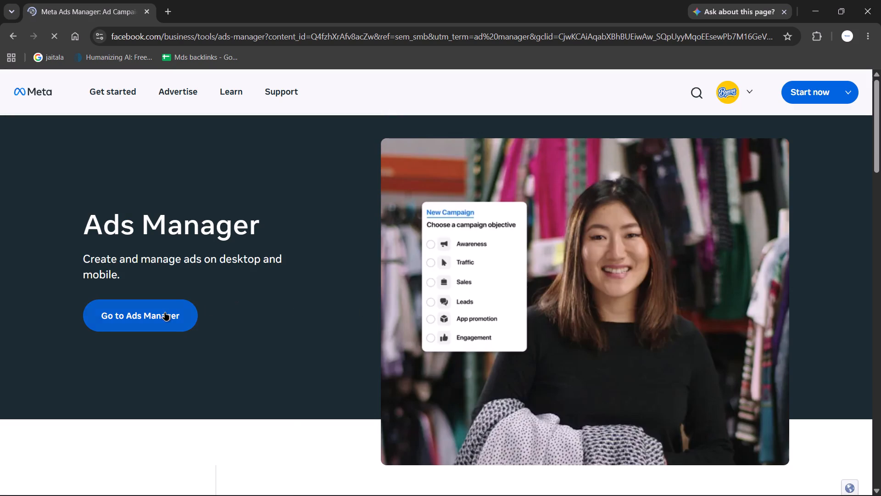
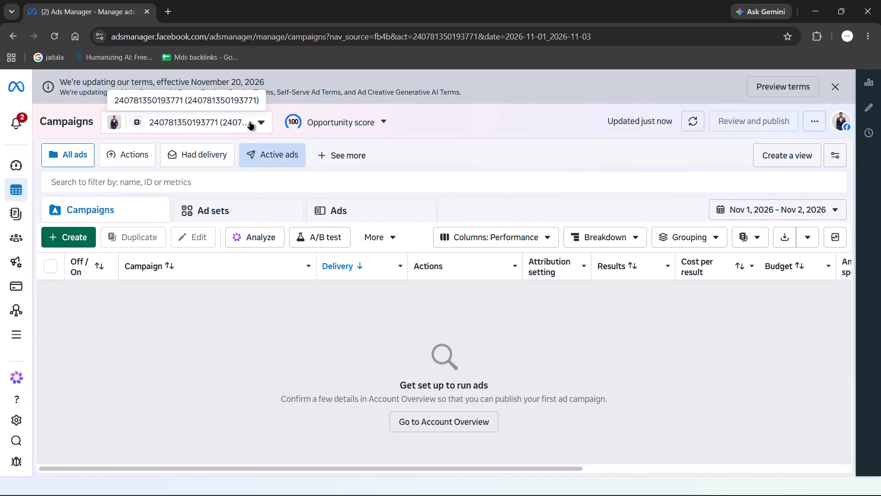
Switch Ads Manager to the breezeedairyfarm ad account in the Breezee Dairy Farm business portfolio.
left_click(139, 202)
left_click(239, 114)
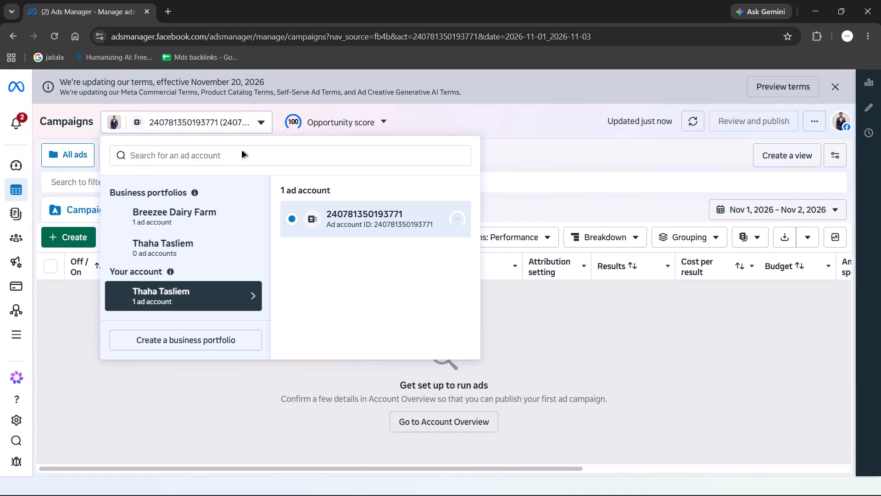
left_click(212, 210)
left_click(323, 251)
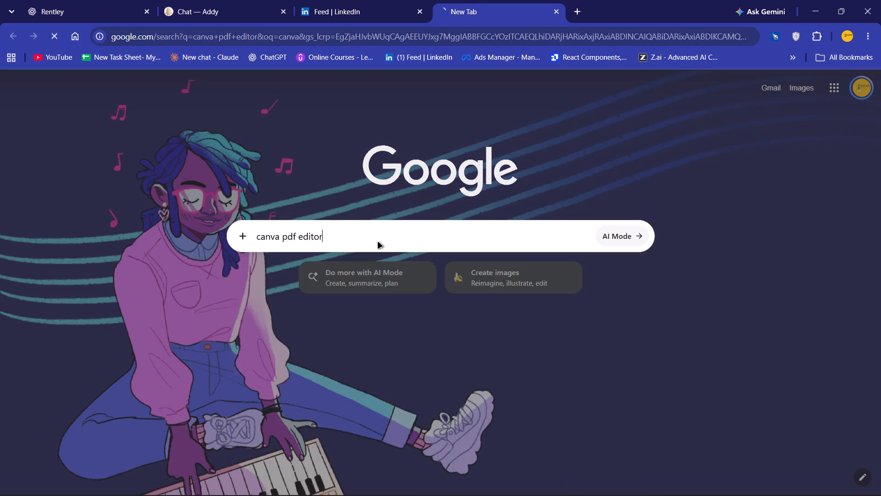
Shorten the Google search to canva and run it again.
left_click(381, 98)
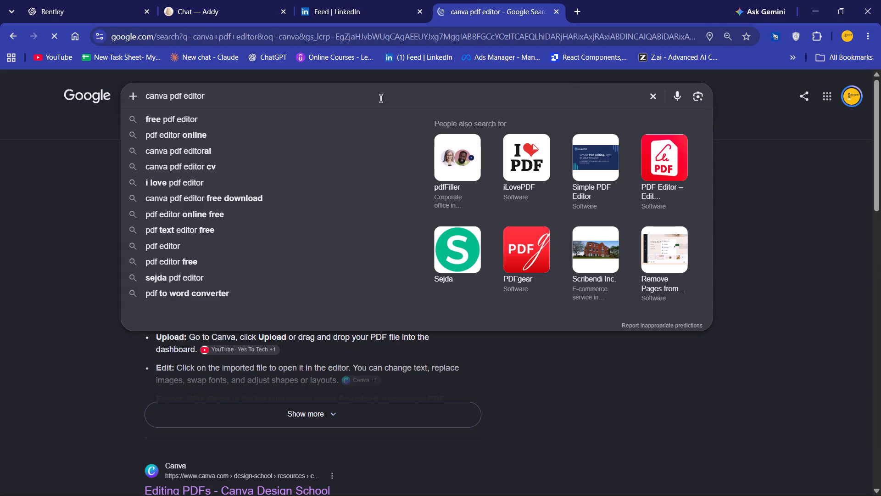
key("BackSpace")
key("BackSpace")
key("BackSpace")
key("BackSpace")
key("BackSpace")
key("BackSpace")
key("BackSpace")
key("BackSpace")
key("BackSpace")
key("BackSpace")
key("BackSpace")
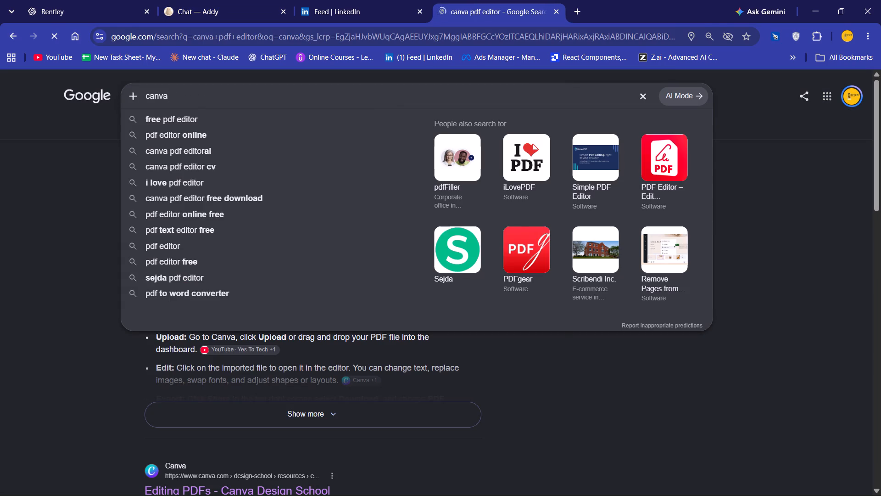
key("Return")
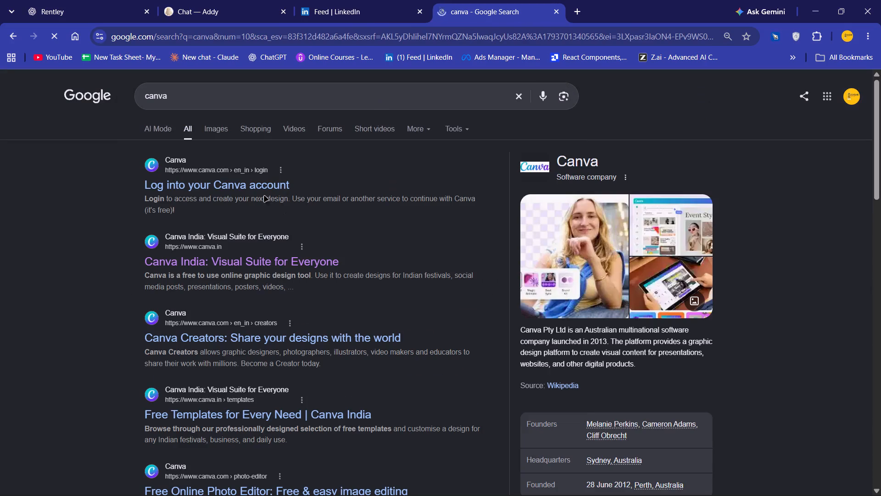
Open the Canva India: Visual Suite for Everyone result and log in to Canva.
left_click(260, 255)
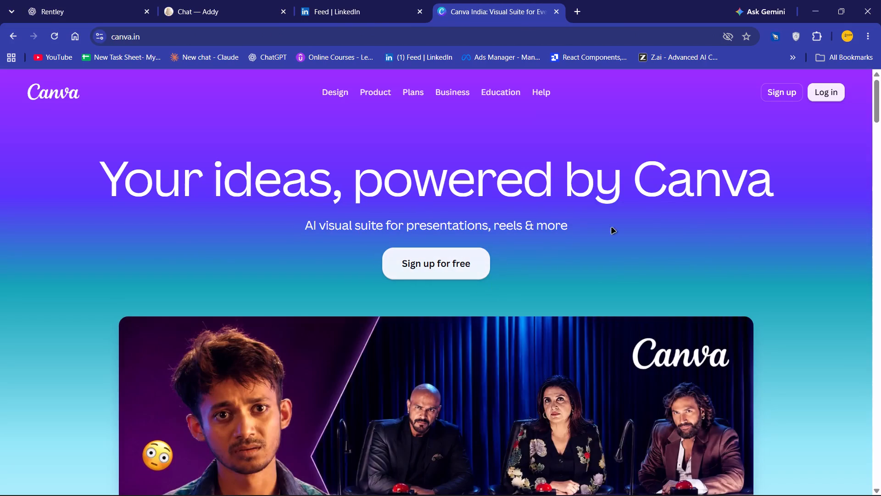
left_click(816, 92)
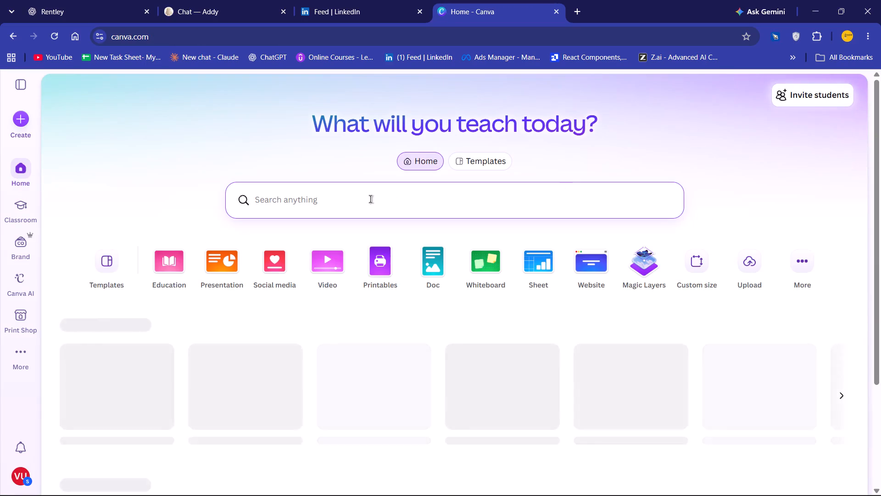
Check which account and team are active in Canva.
left_click(26, 474)
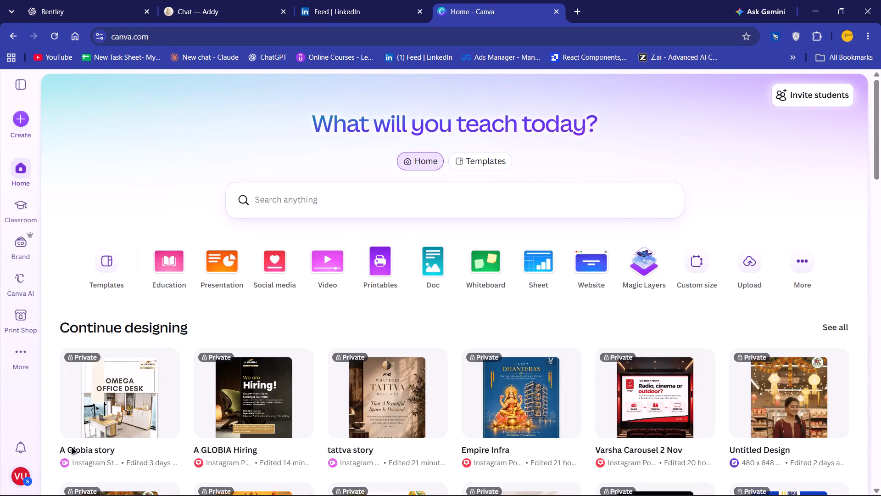
left_click(268, 150)
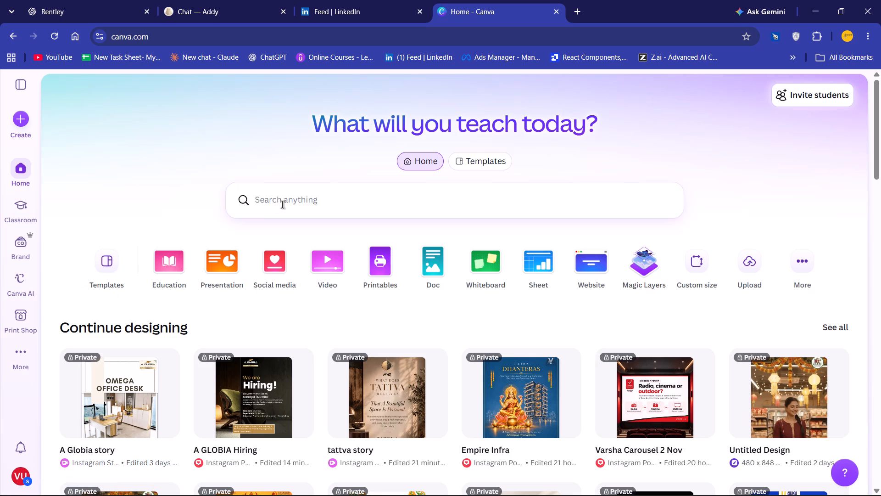
Create a blank Instagram Reel design from Canva's social media formats.
left_click(282, 261)
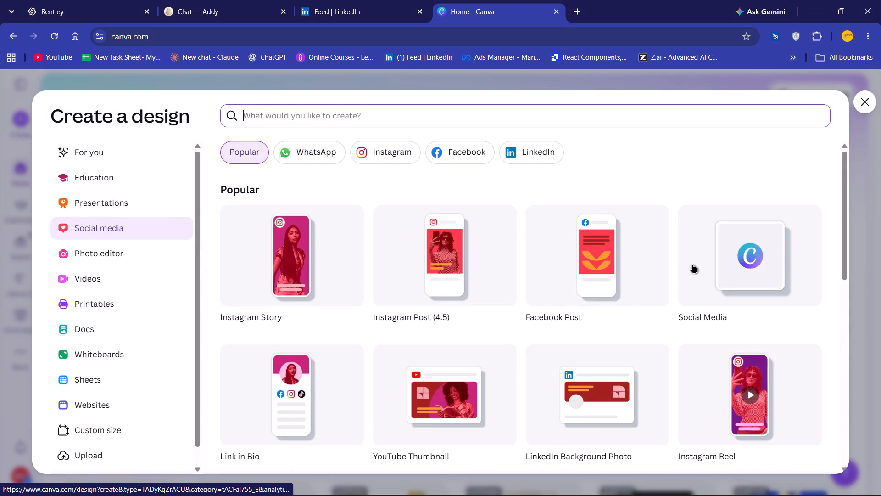
scroll(692, 265, "down", 1)
left_click(695, 332)
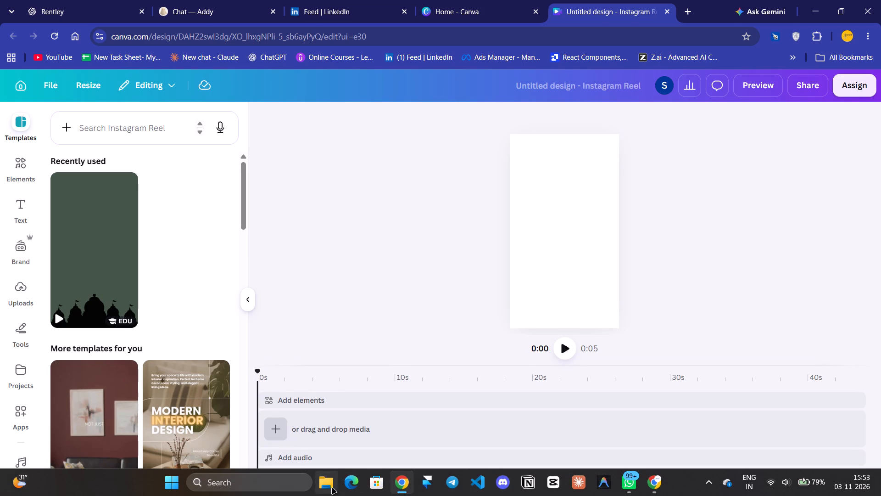
Switch to File Explorer and open Video-24714 from the Downloads folder for viewing.
left_click(332, 488)
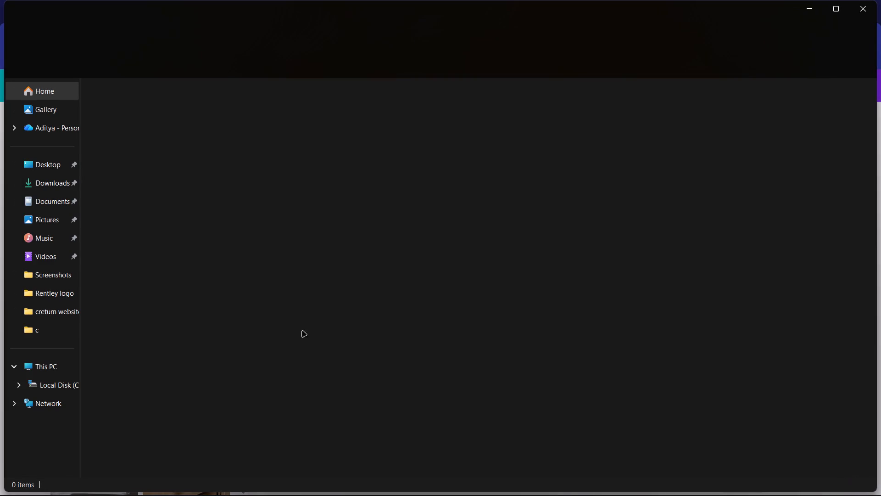
left_click(43, 188)
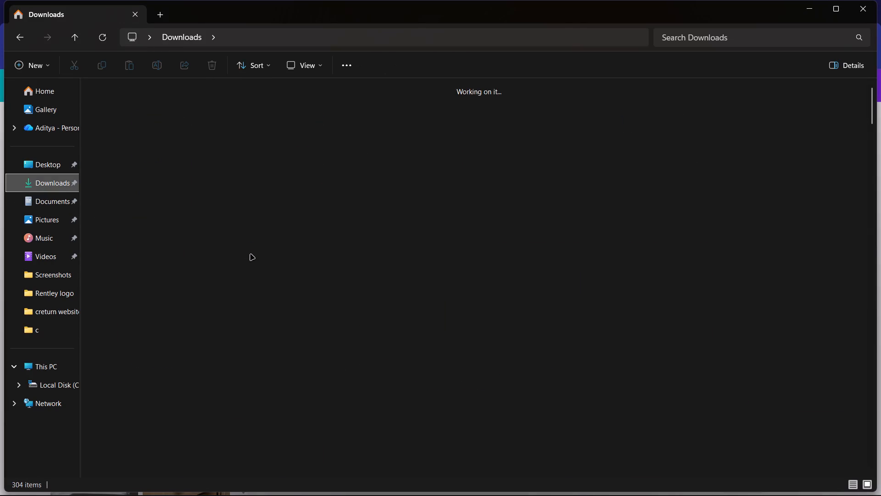
double_click(167, 271)
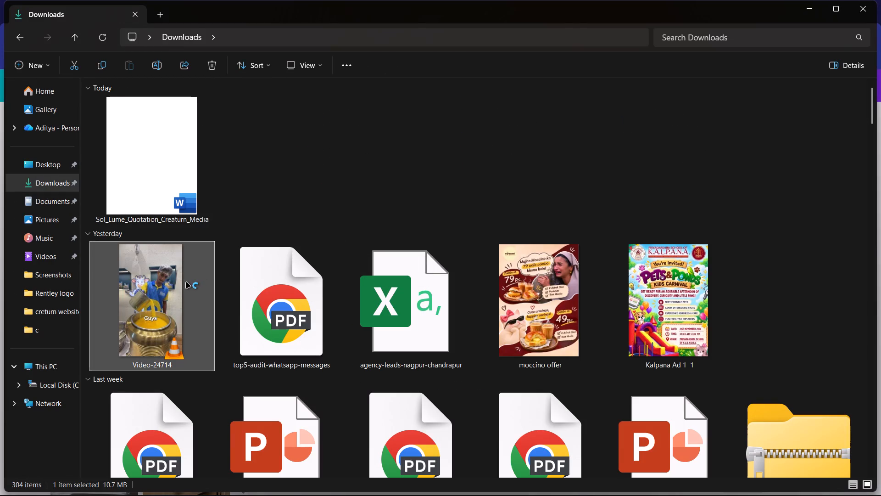
double_click(186, 282)
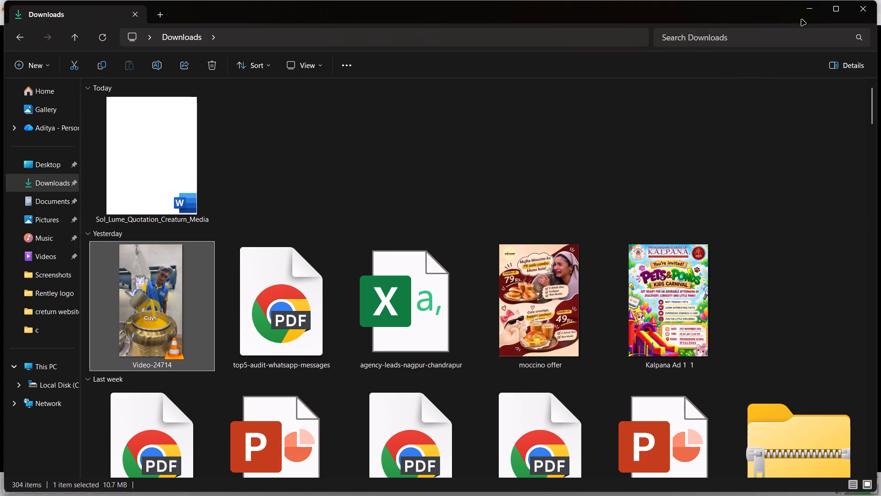
Preview Video-24714 from the Downloads folder in VLC, clear the Downloads window away and close the player.
double_click(173, 306)
left_click(808, 11)
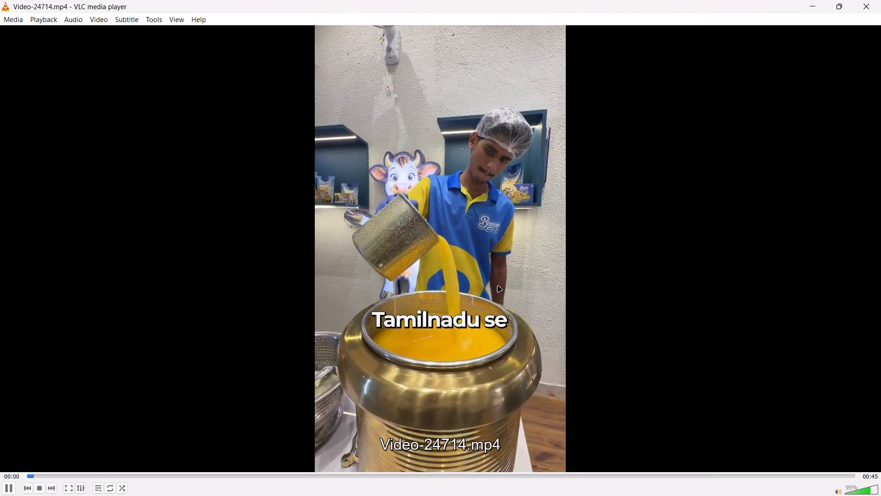
left_click(872, 11)
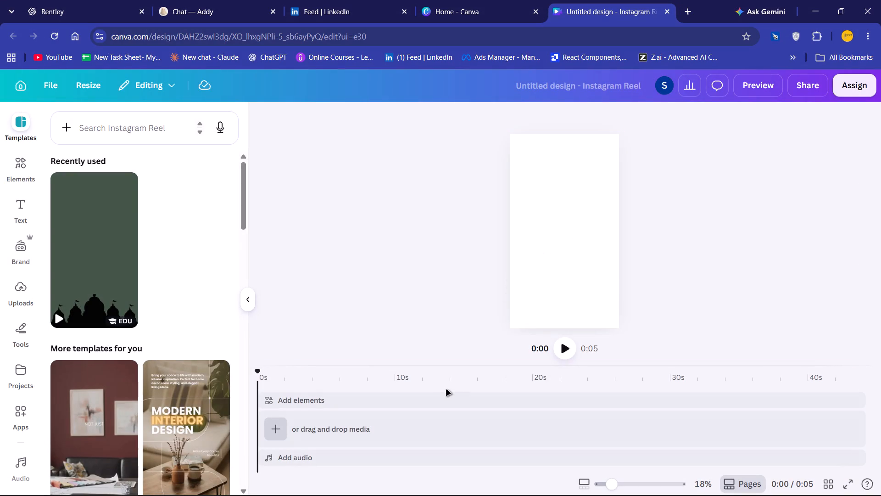
Upload Video-24714 from Downloads to the blank Canva Instagram Reel and add it to the design.
left_click(279, 429)
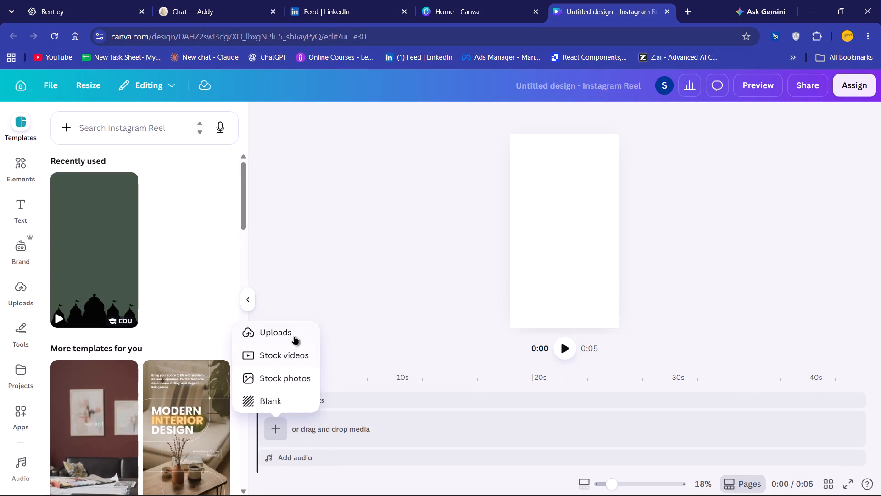
left_click(294, 336)
left_click(151, 163)
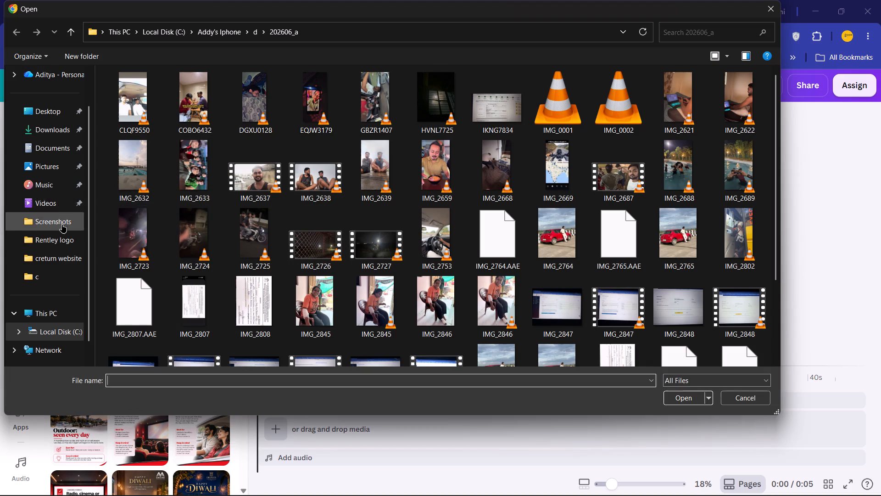
left_click(67, 135)
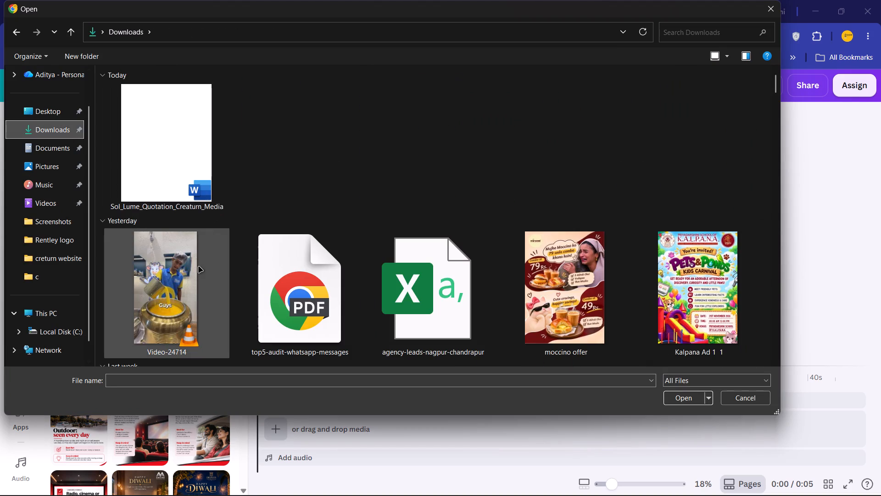
double_click(199, 267)
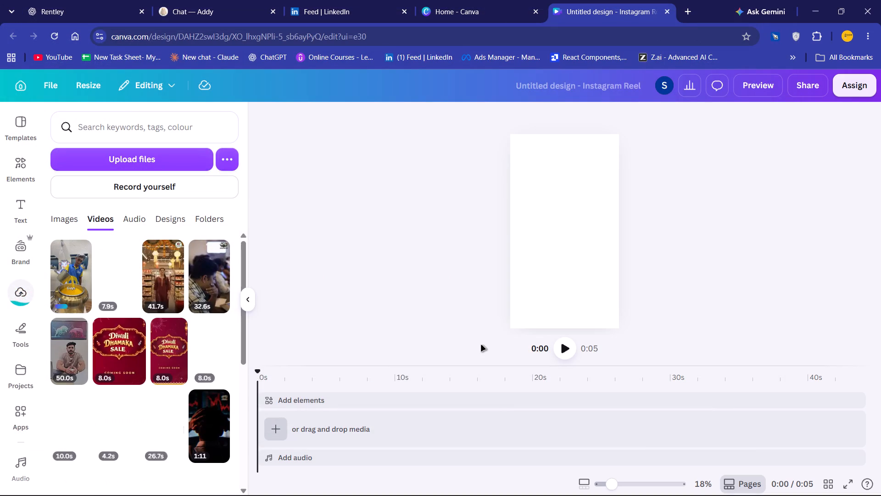
left_click(78, 273)
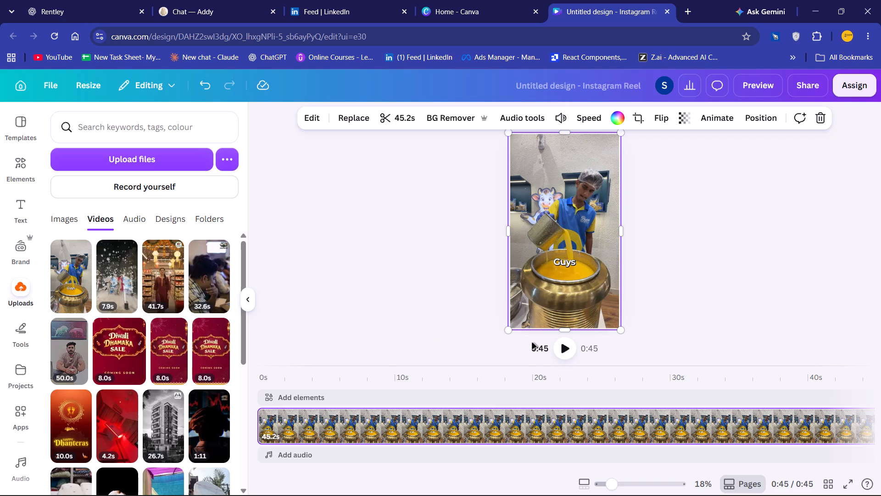
Play the reel through to review its footage and look over the other uploaded videos.
left_click(325, 328)
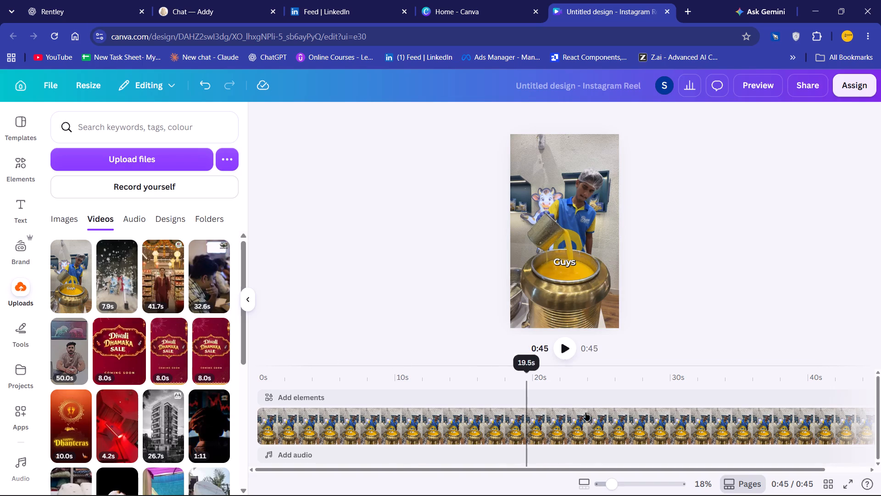
left_click(566, 349)
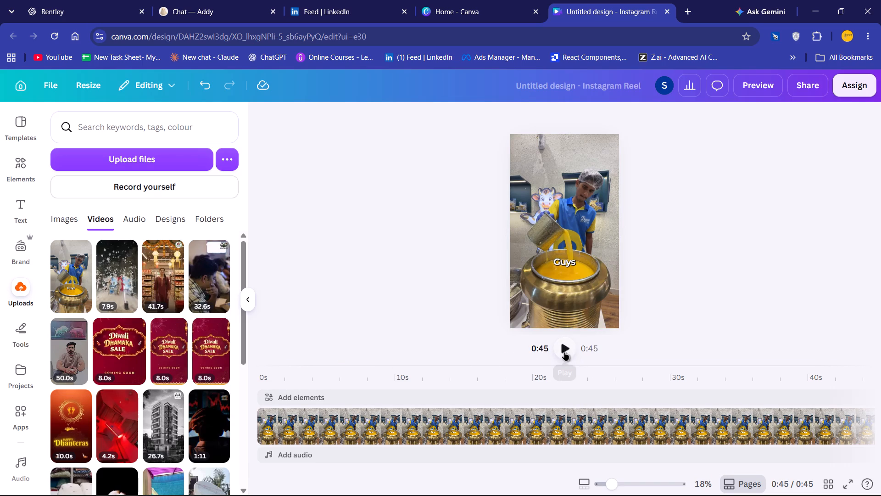
left_click(554, 351)
left_click(569, 349)
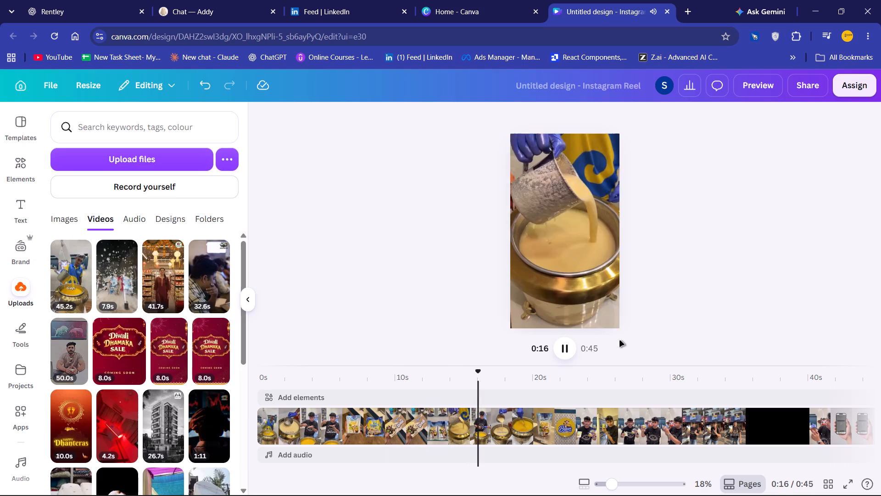
scroll(191, 308, "down", 5)
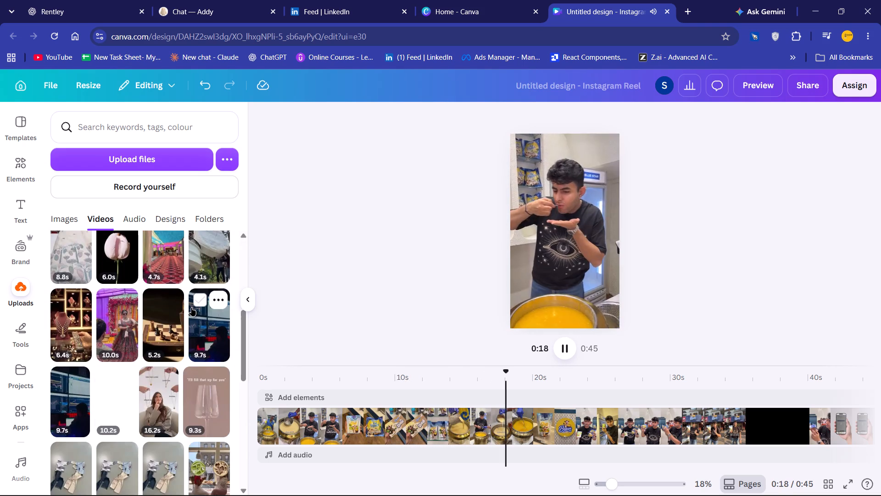
scroll(191, 308, "down", 10)
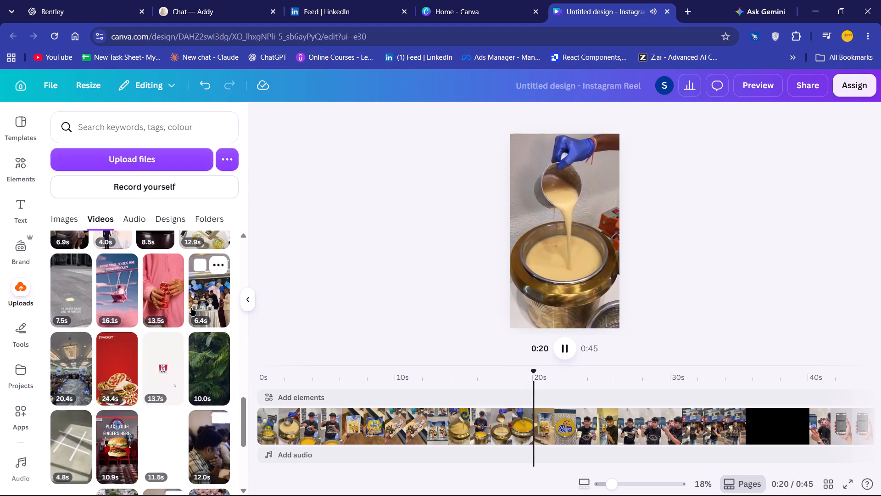
scroll(191, 308, "down", 13)
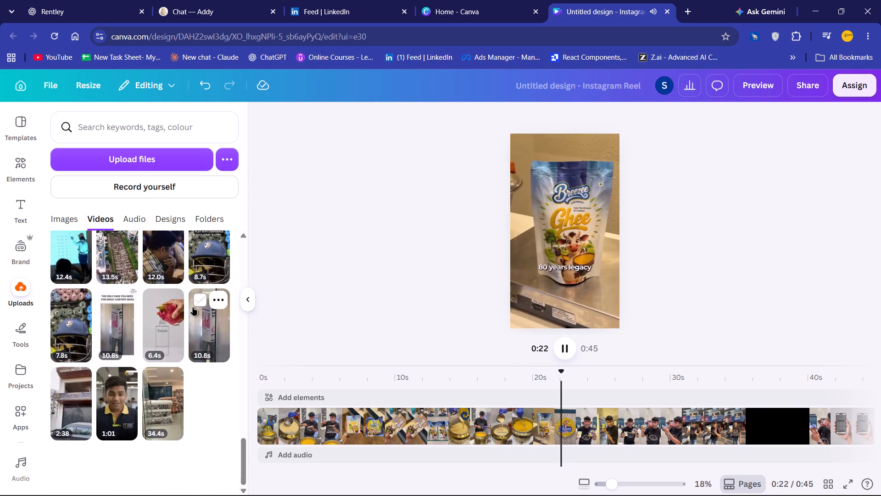
scroll(193, 307, "down", 4)
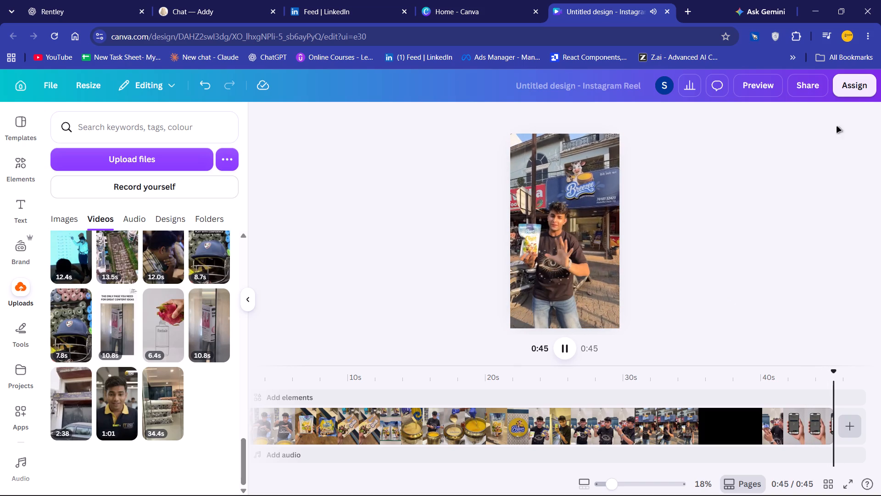
Download the reel as an MP4 video at 1080p quality.
left_click(872, 84)
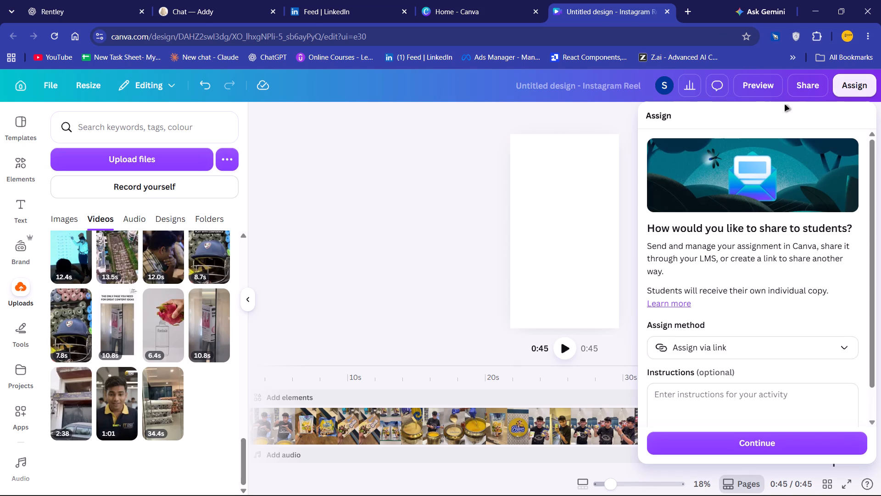
left_click(817, 80)
left_click(810, 90)
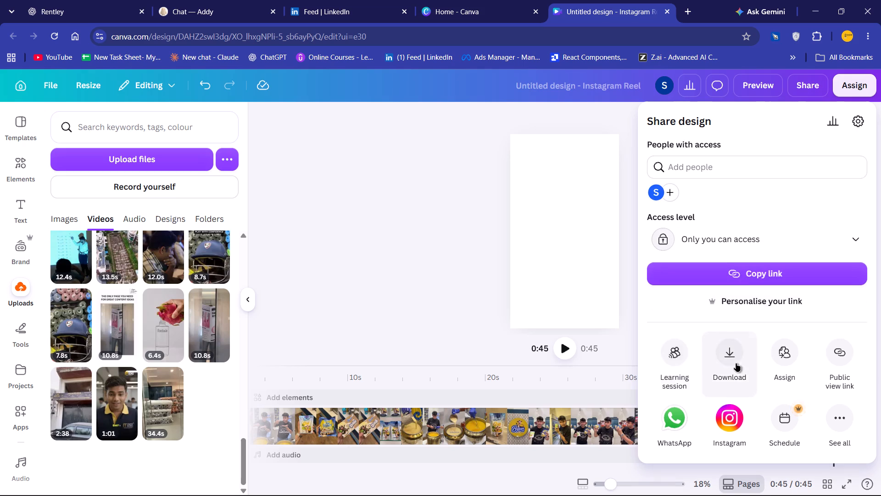
left_click(736, 363)
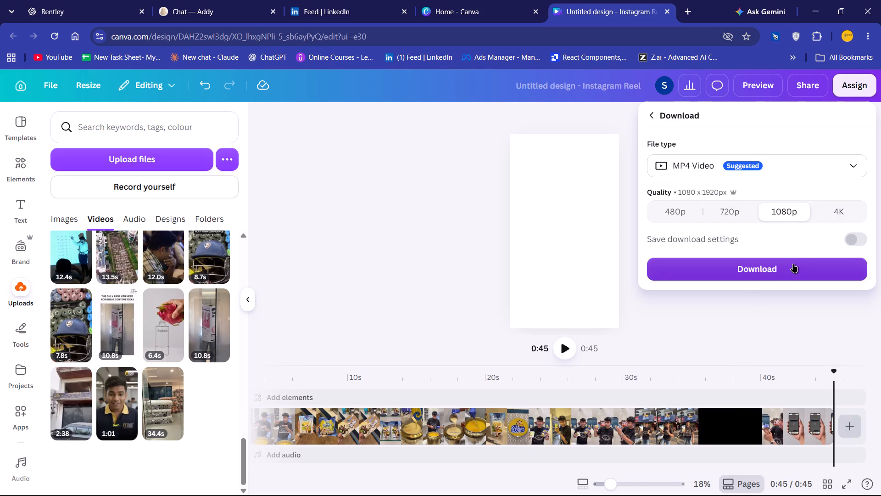
left_click(803, 261)
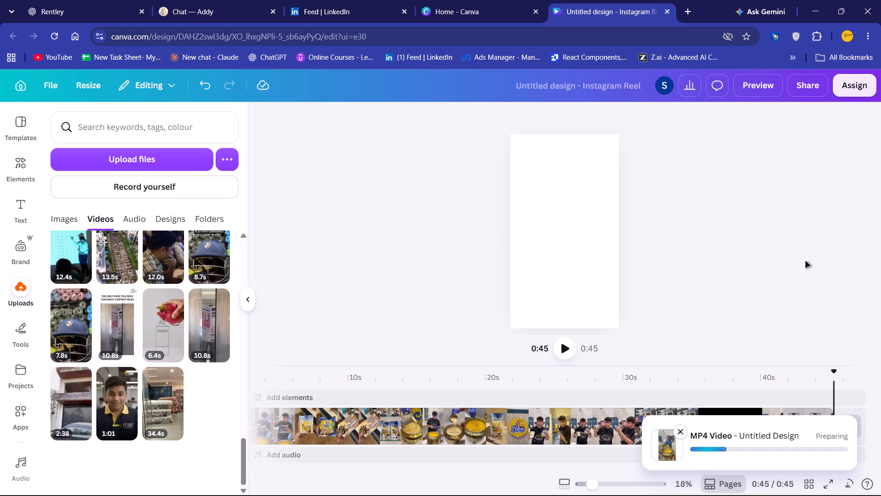
left_click(177, 0)
scroll(326, 186, "up", 2)
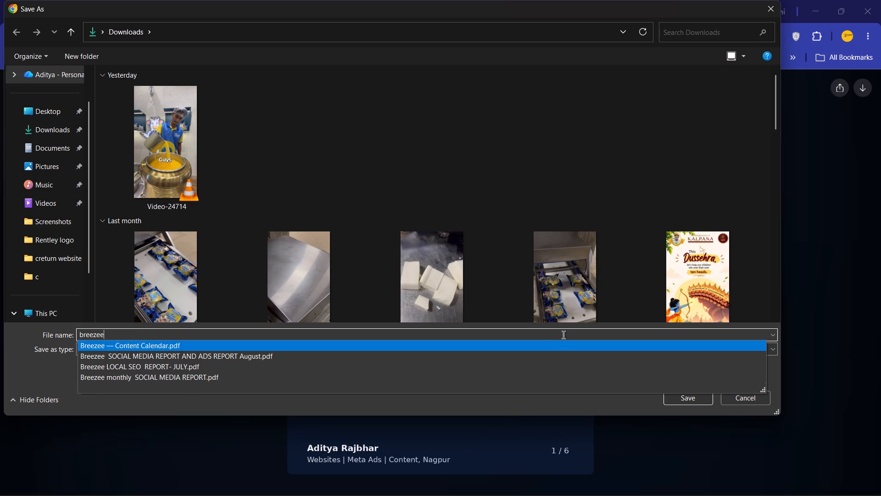
left_click(689, 398)
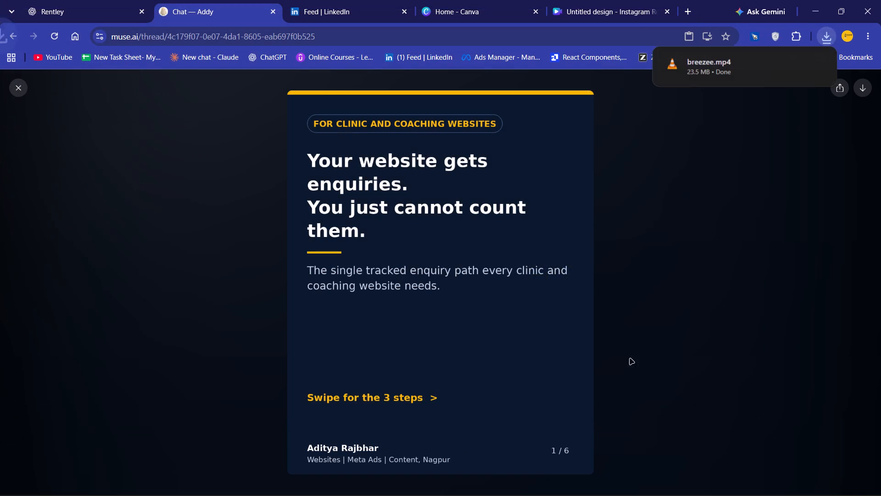
Read the opening slides of the Post 2 carousel PDF, close it, and check the caption, posting sequence and publishing options.
left_click(607, 264)
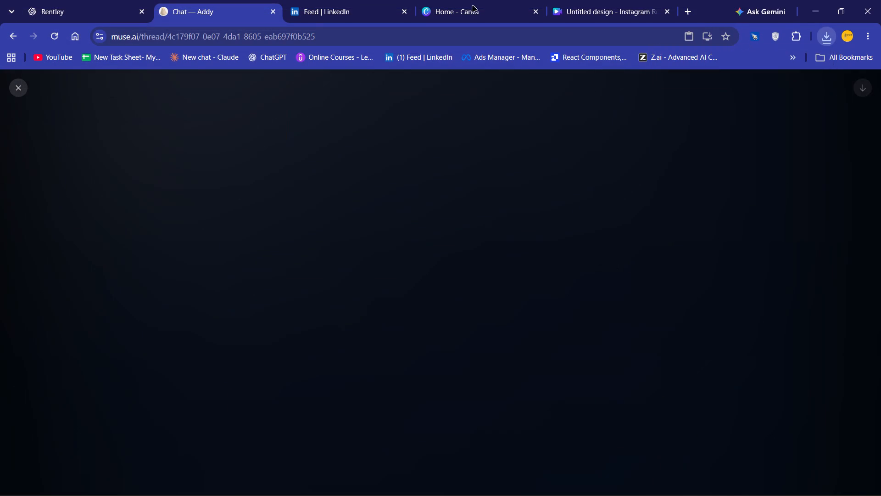
scroll(438, 256, "down", 2)
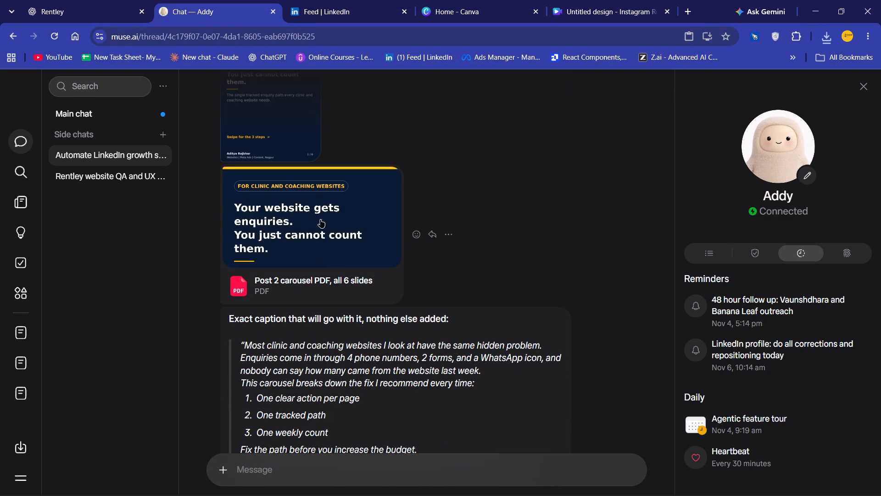
left_click(319, 216)
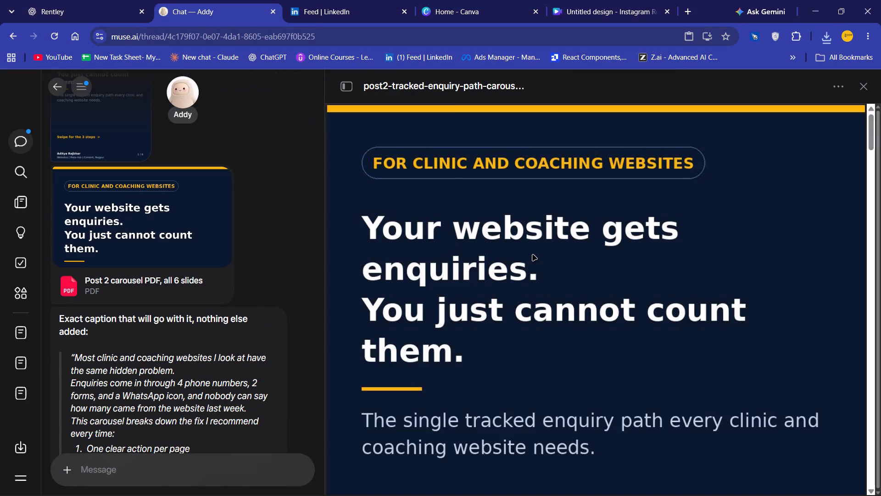
scroll(533, 255, "down", 13)
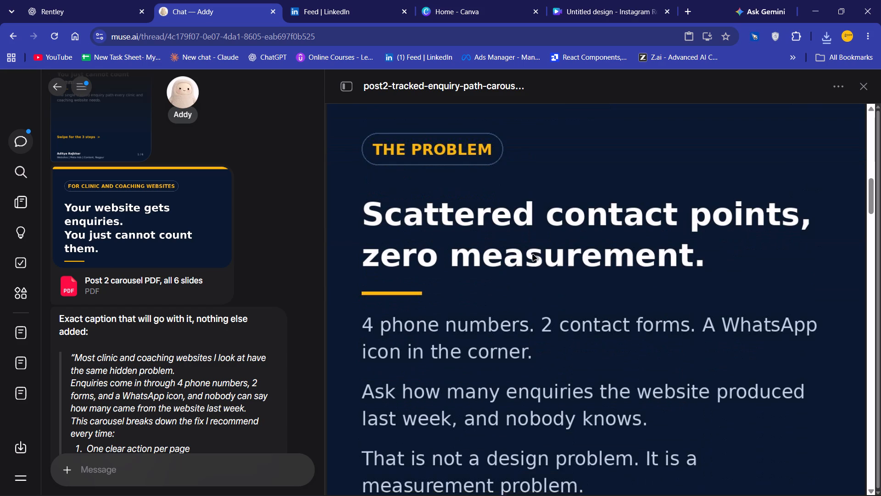
scroll(533, 255, "down", 1)
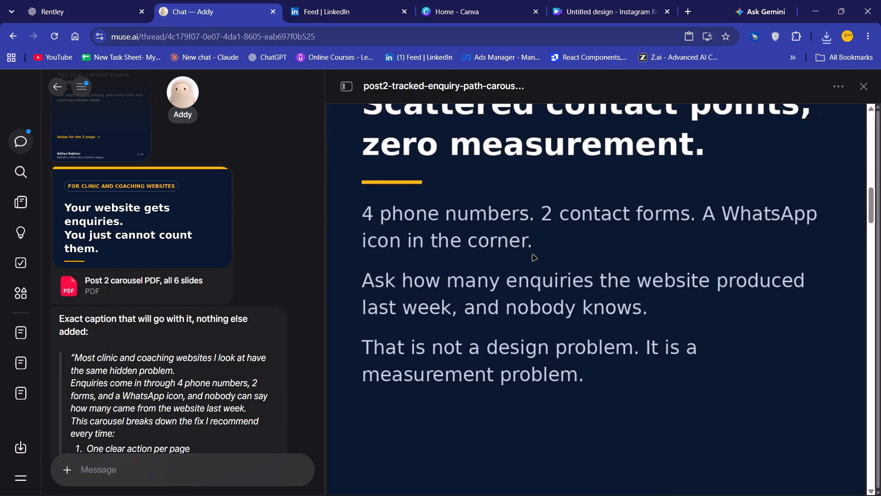
scroll(533, 255, "down", 1)
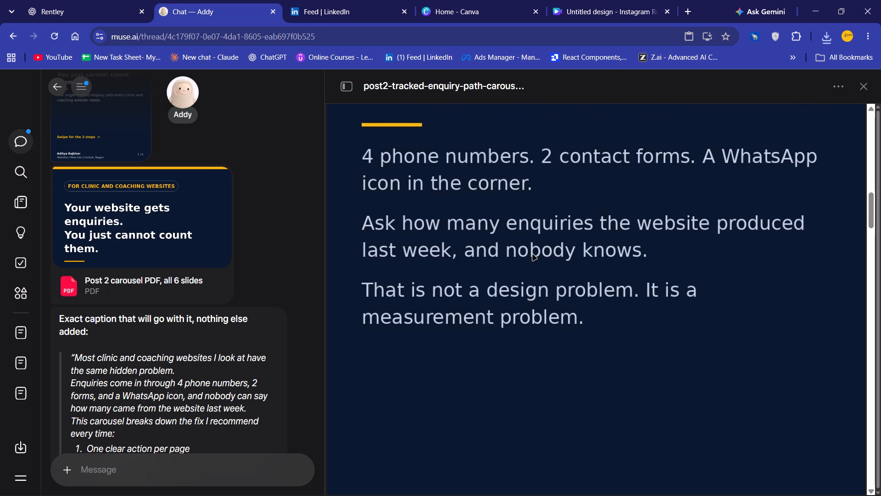
scroll(533, 255, "up", 7)
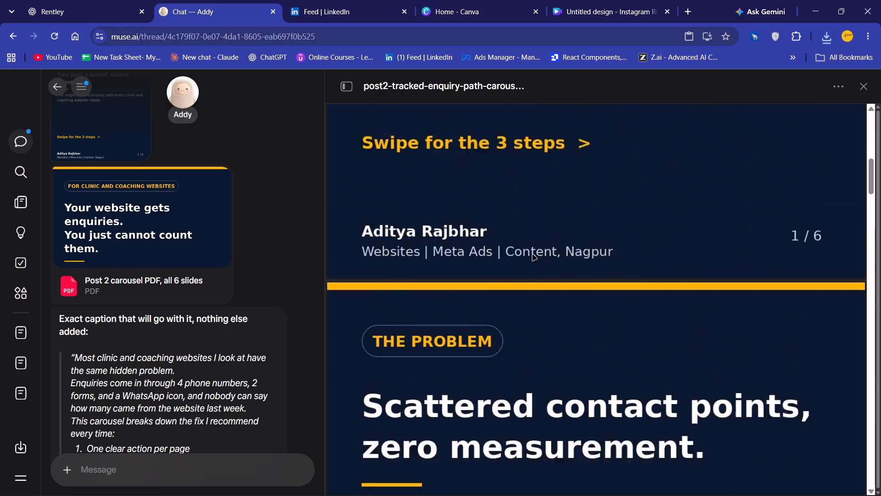
scroll(533, 255, "up", 7)
left_click(862, 85)
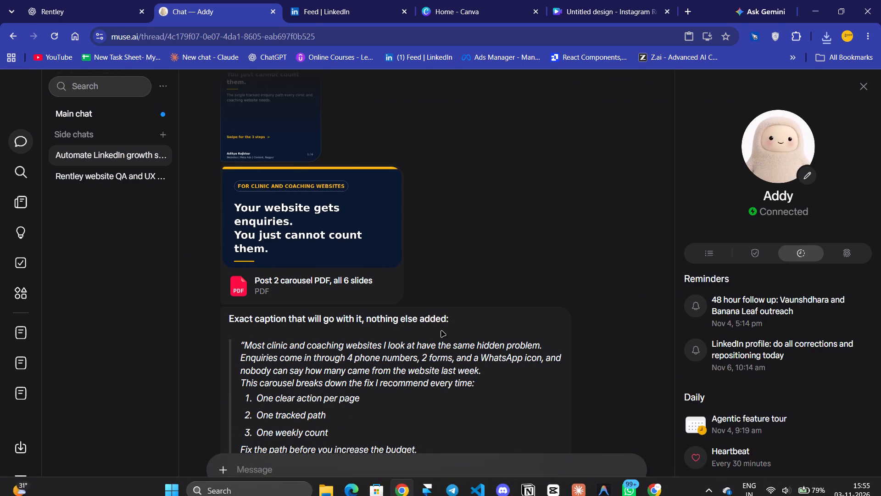
scroll(440, 327, "down", 13)
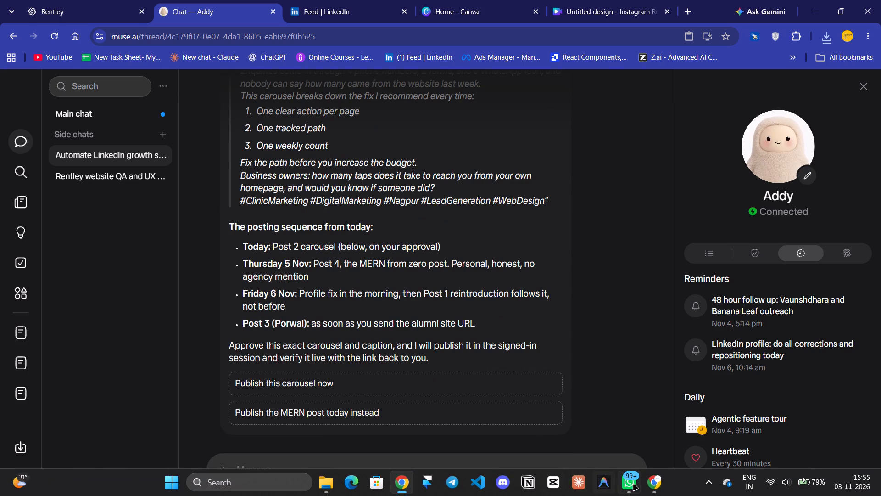
Switch to Ads Manager and create a new auction campaign with the Engagement objective in the breezeedairyfarm account.
left_click(653, 483)
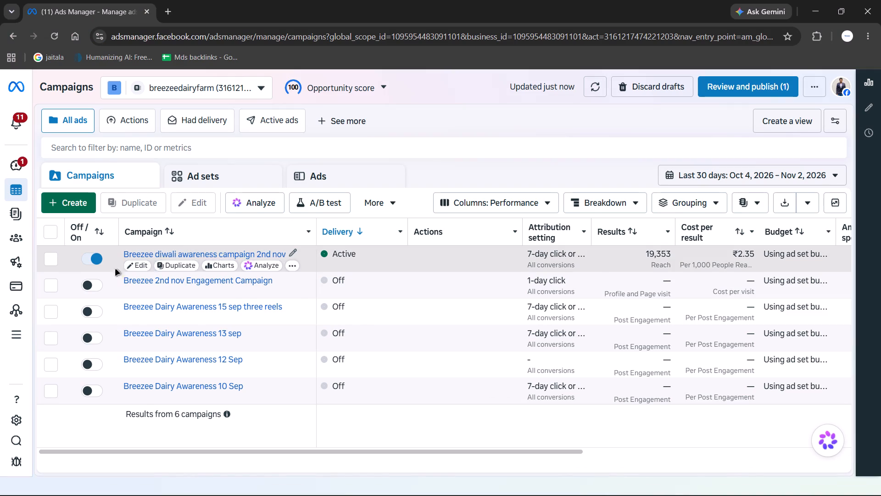
left_click(85, 208)
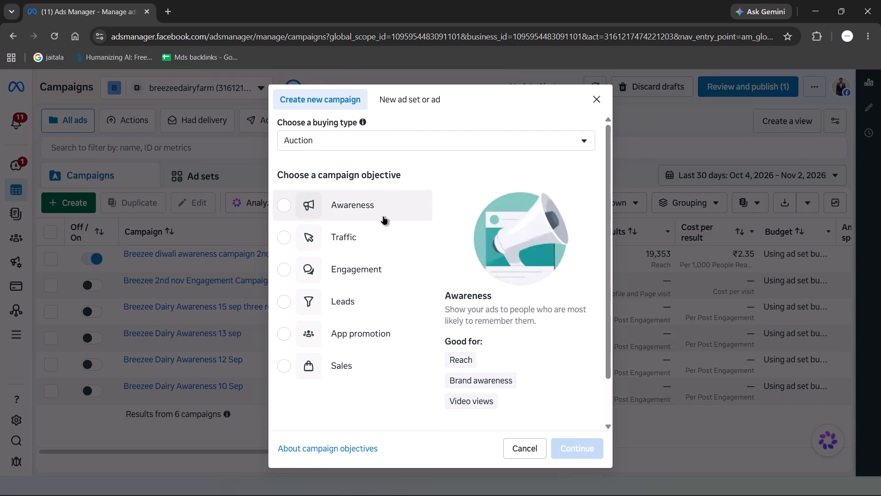
left_click(368, 262)
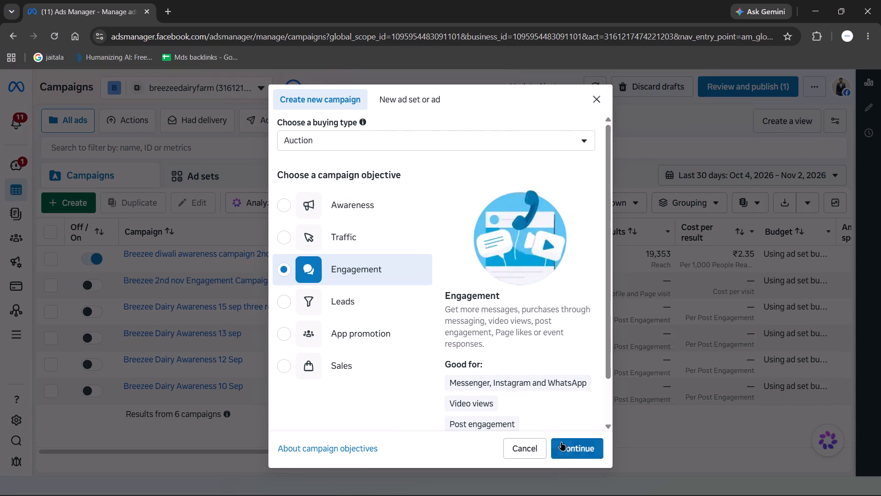
left_click(562, 444)
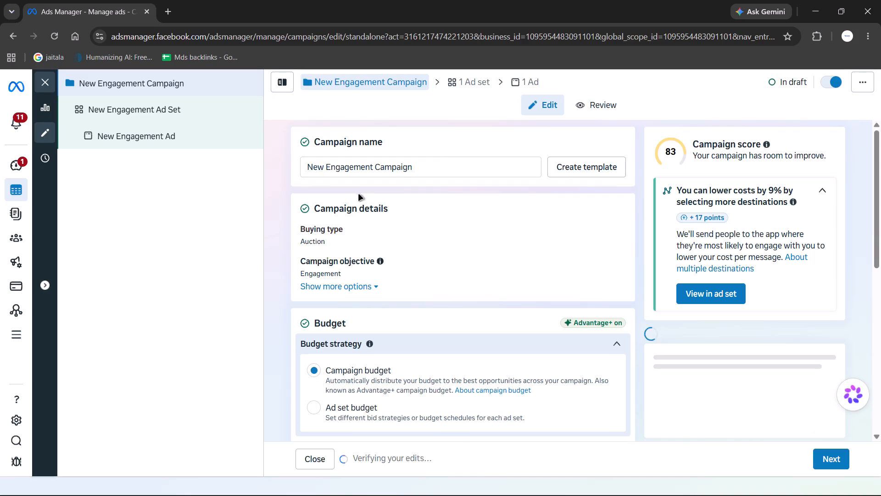
Replace "New" at the start of the campaign name with "Breezee".
triple_click(374, 171)
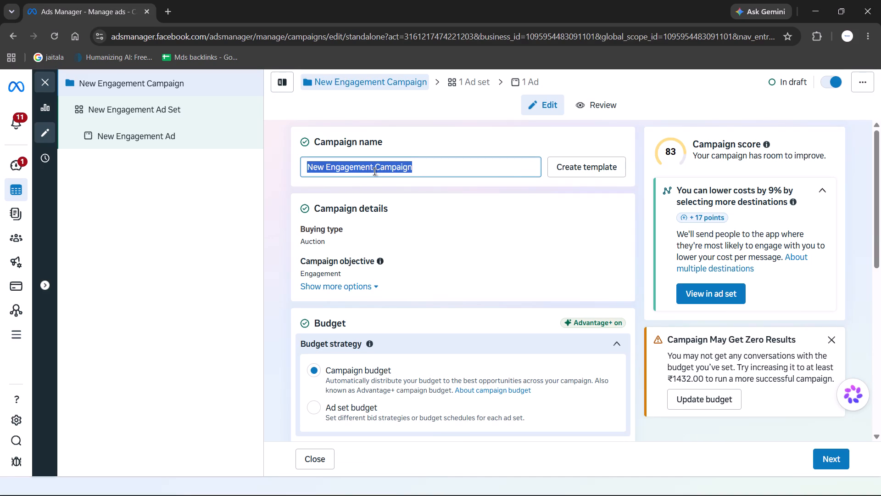
left_click(374, 171)
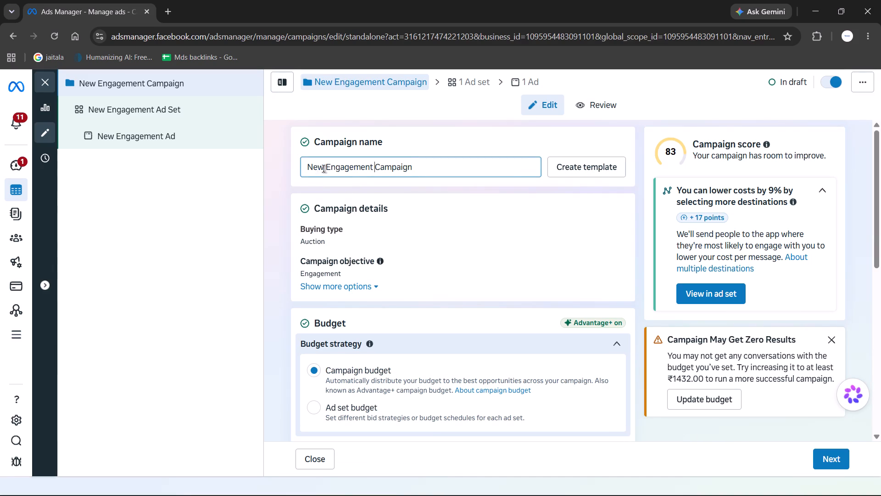
left_click_drag(323, 169, 293, 169)
type("Breezee")
key("space")
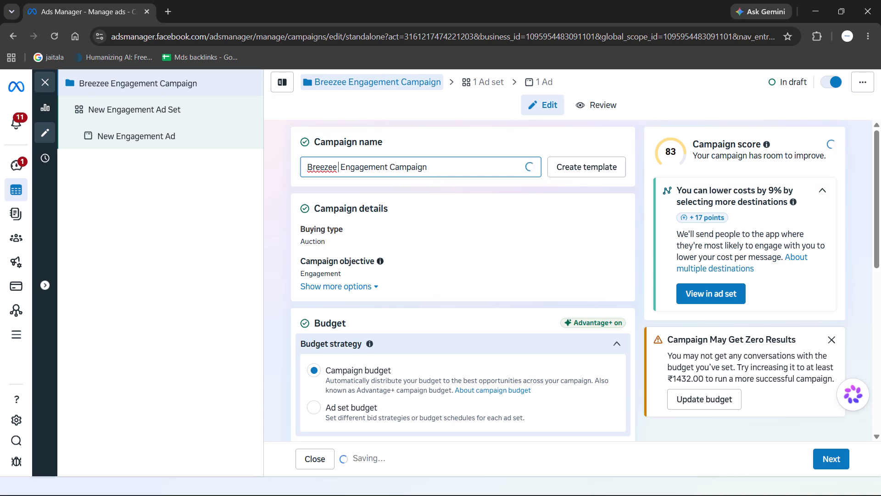
Add "3rd nov" after "Breezee" in the campaign name.
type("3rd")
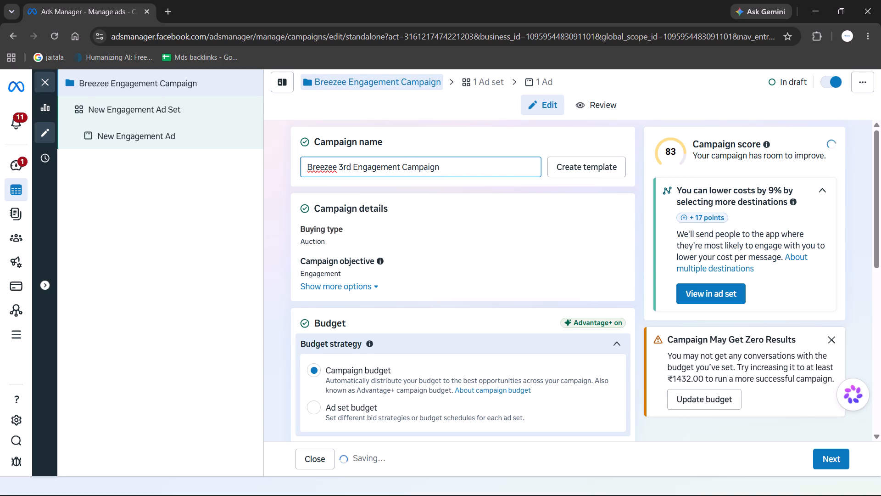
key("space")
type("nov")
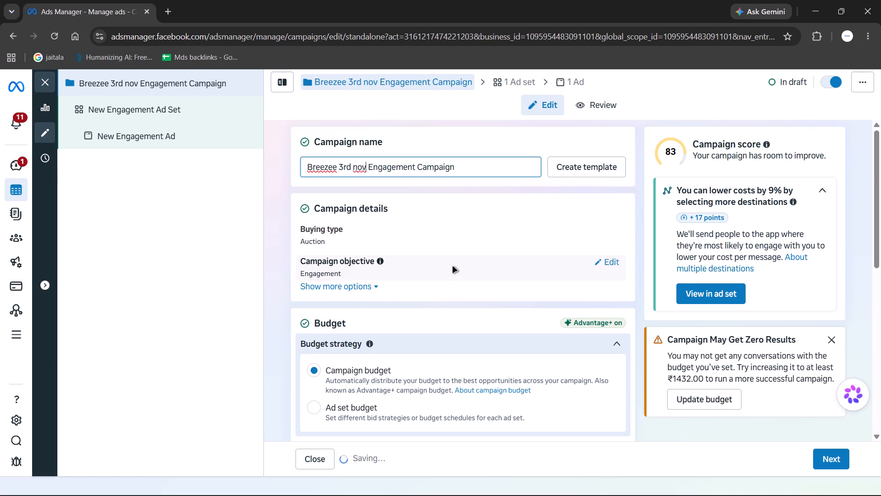
Switch the campaign's budget strategy to Ad set budget and proceed to the ad set settings.
scroll(453, 267, "down", 3)
left_click(361, 245)
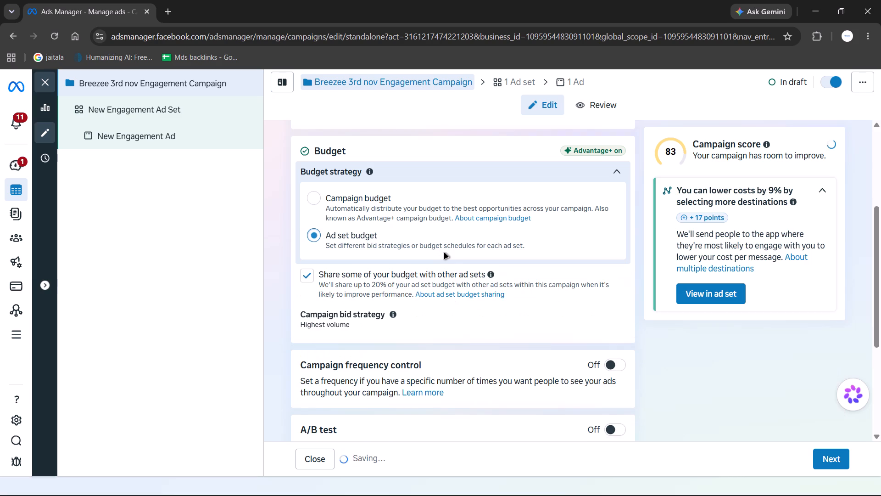
scroll(451, 324, "down", 5)
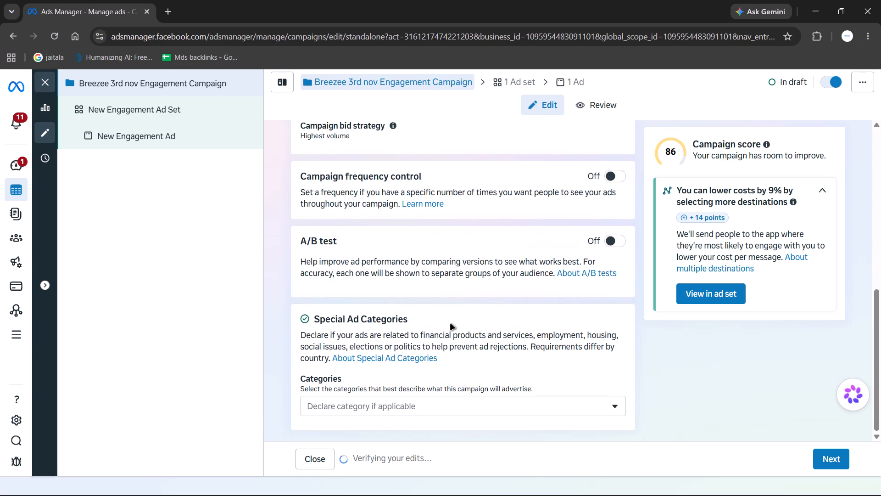
scroll(451, 324, "down", 4)
left_click(833, 457)
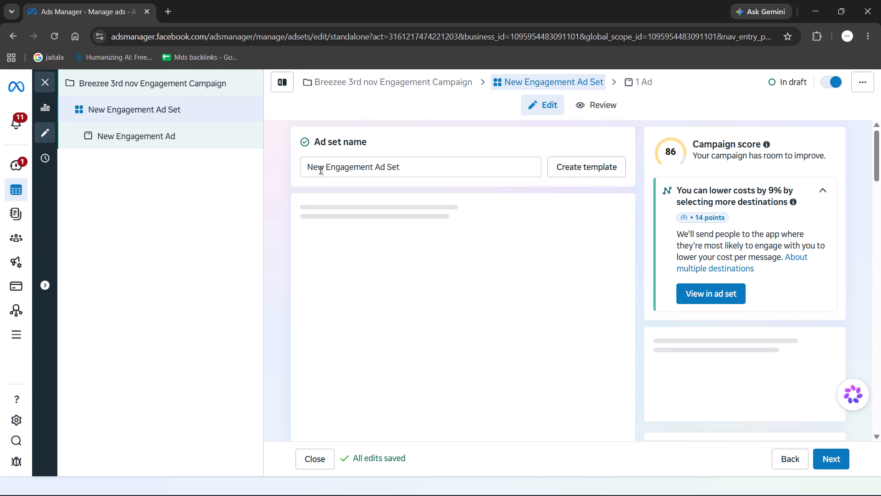
Replace "New" at the start of the ad set name with "3rd nov".
left_click_drag(324, 169, 295, 168)
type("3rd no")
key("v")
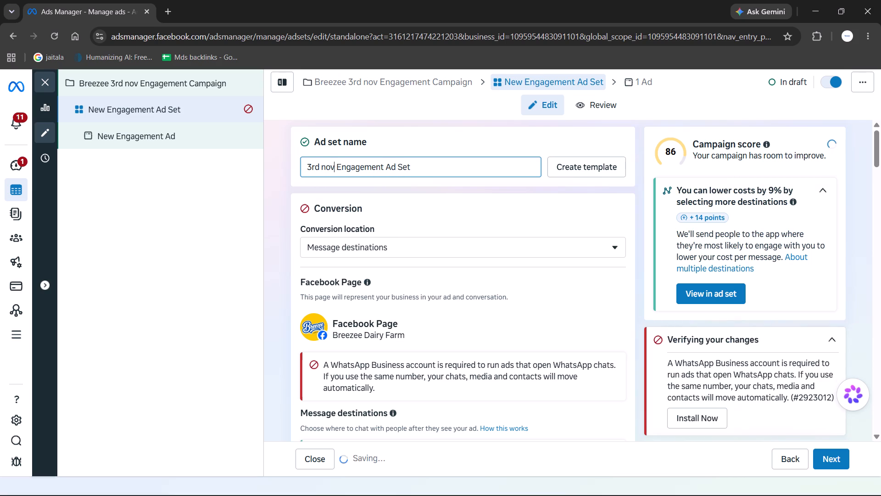
Set the ad set's conversion location to Instagram or Facebook.
left_click(436, 238)
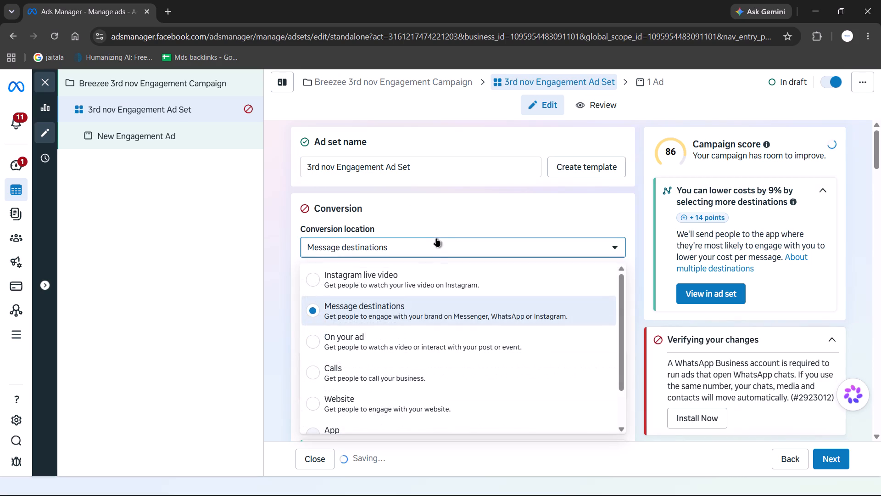
scroll(409, 313, "down", 2)
left_click(366, 408)
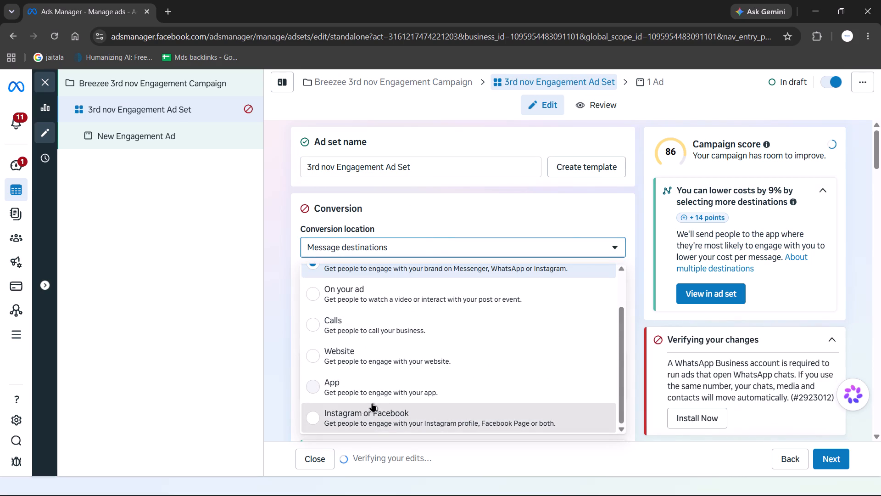
Set the ad set's daily budget to ₹300 in the budget and schedule settings.
scroll(427, 234, "down", 1)
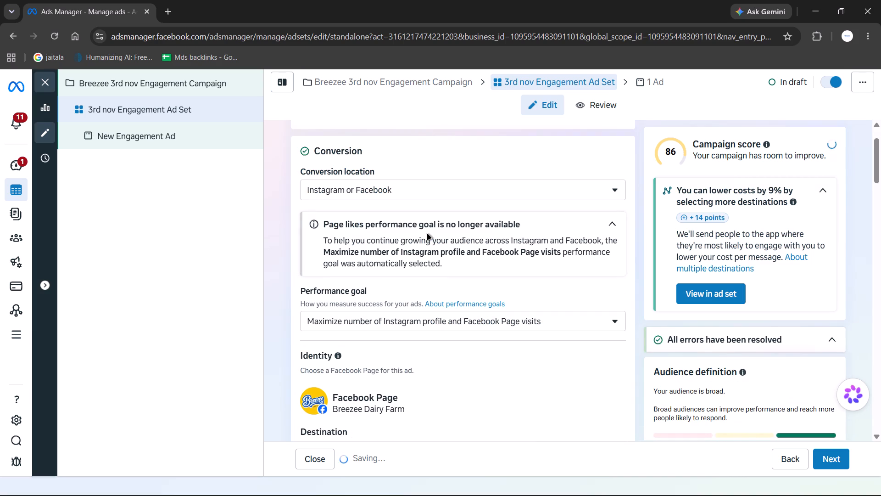
scroll(427, 234, "down", 4)
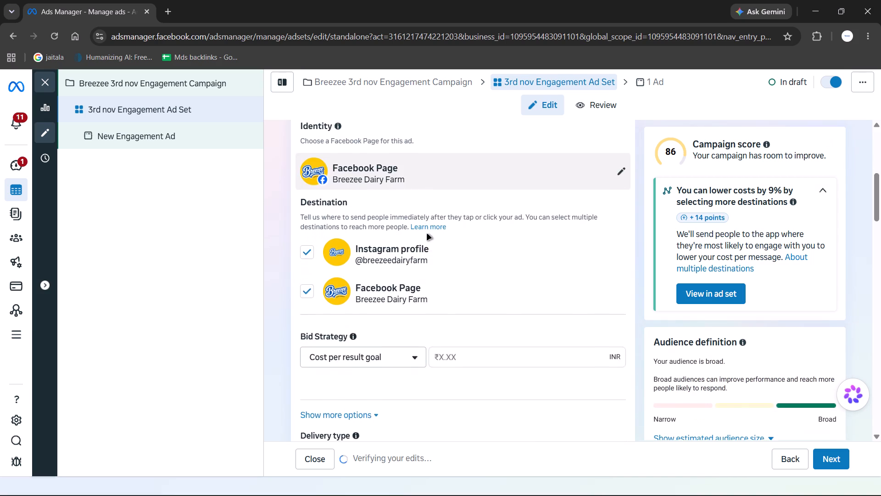
scroll(427, 234, "down", 6)
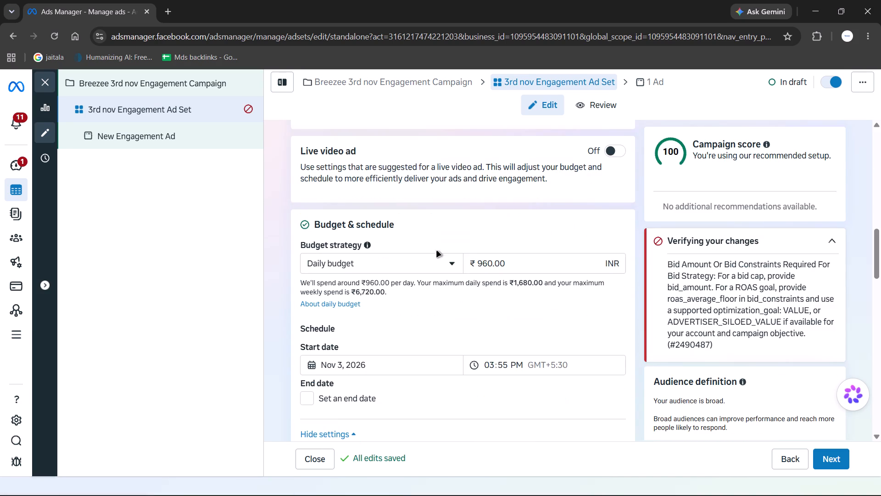
double_click(480, 263)
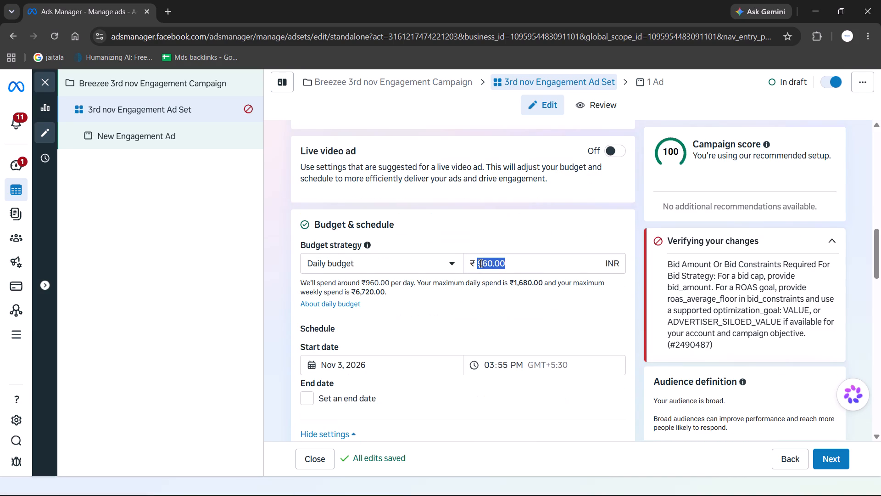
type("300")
left_click(502, 227)
scroll(503, 227, "down", 1)
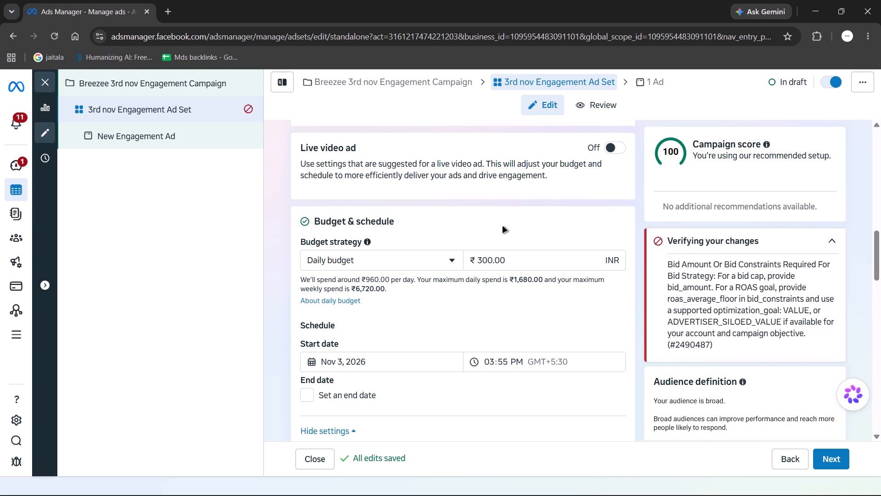
Set the ad set's audience location to Nagpur, Maharashtra, India.
scroll(503, 227, "down", 4)
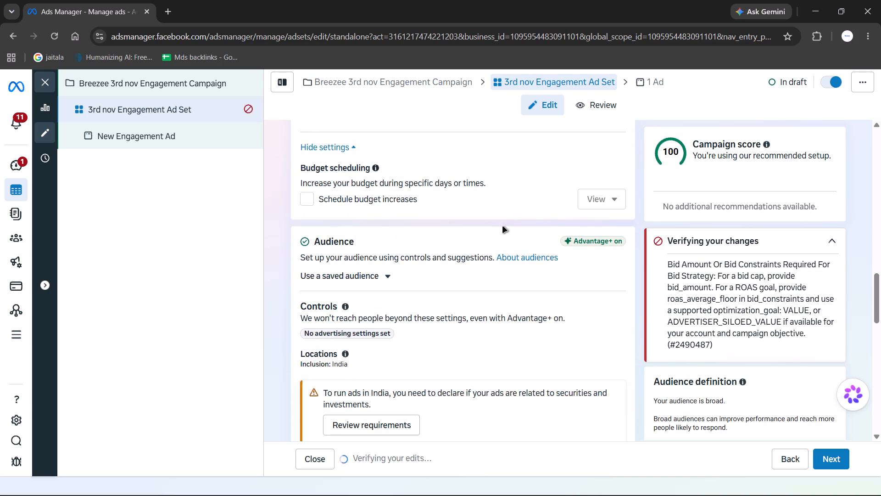
scroll(503, 227, "down", 1)
left_click(367, 295)
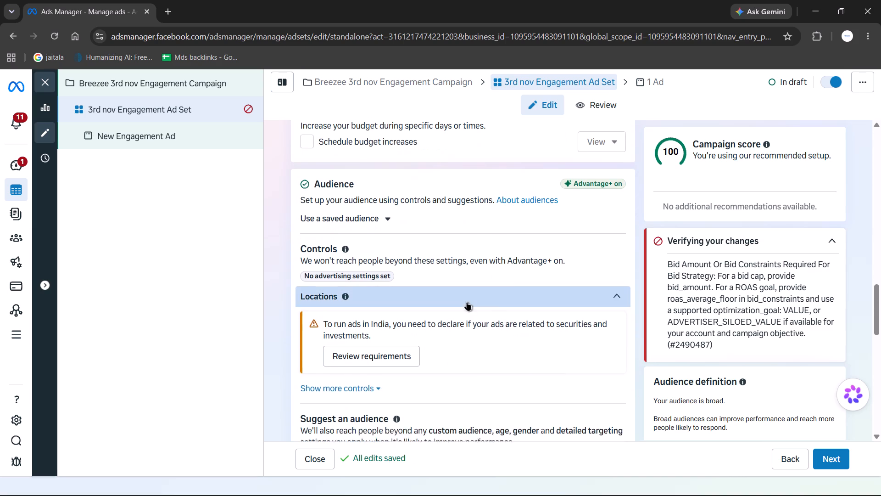
left_click(419, 386)
type("Nagpur")
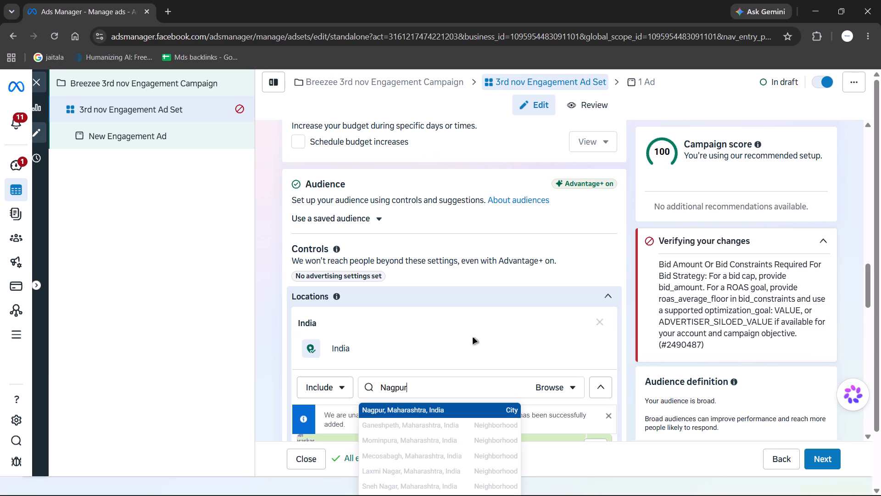
left_click(457, 405)
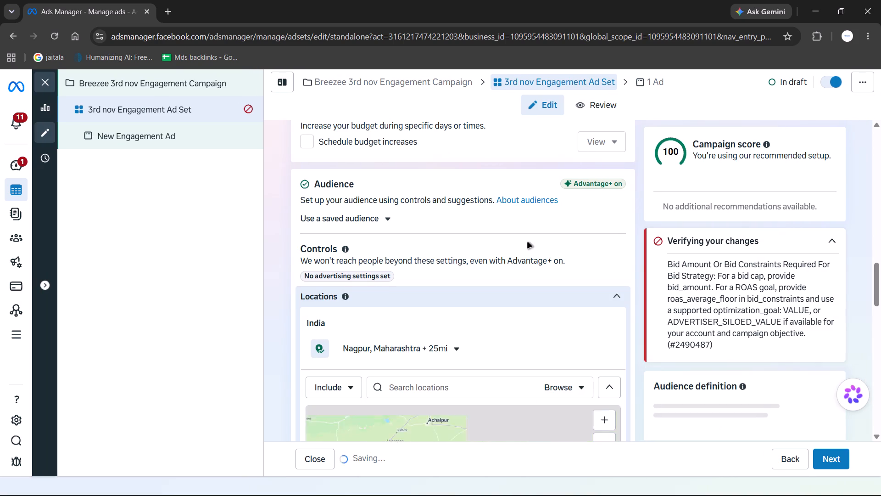
Expand the additional audience controls and suggested-audience settings, and set the suggested age range to 22–50.
scroll(528, 242, "down", 3)
scroll(571, 169, "down", 1)
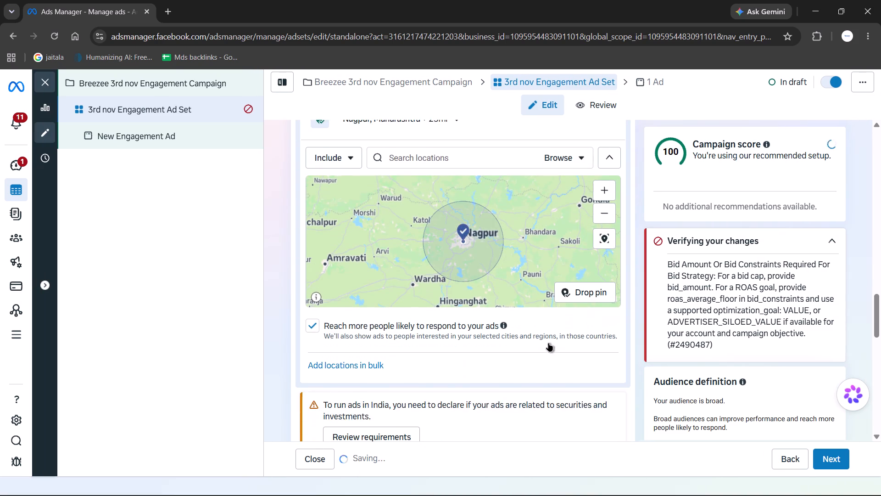
scroll(474, 389, "down", 5)
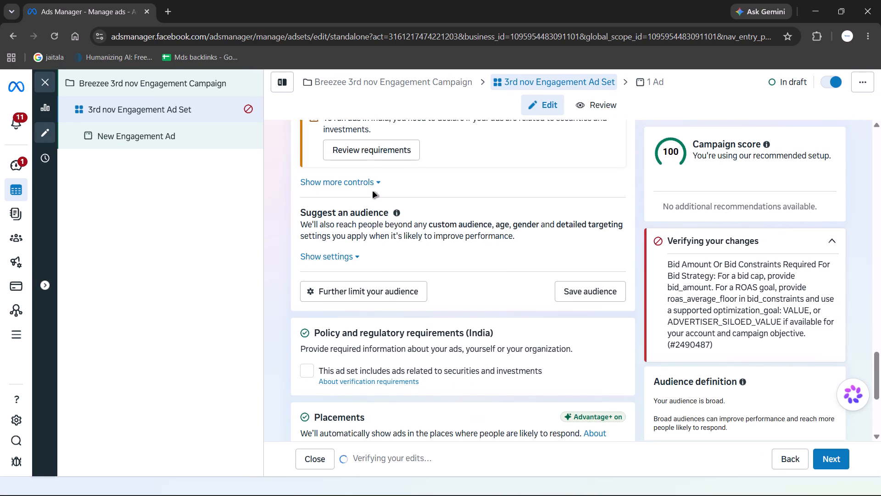
left_click(373, 183)
scroll(451, 214, "down", 1)
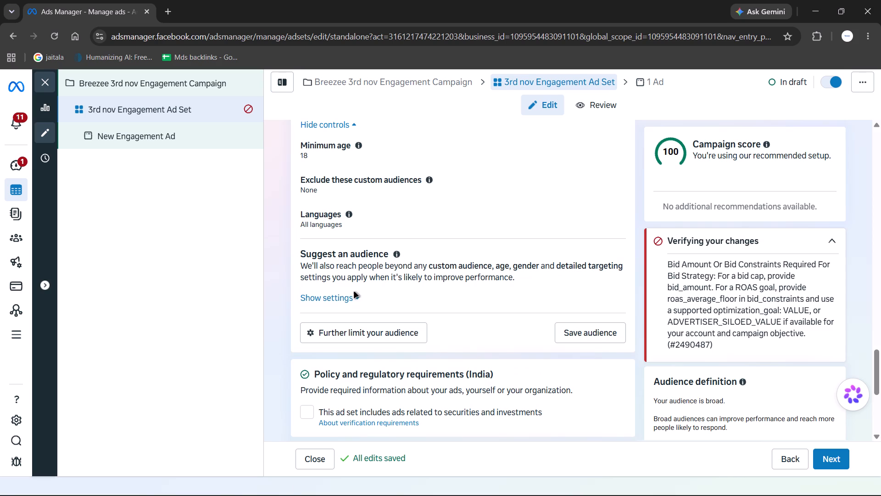
left_click(346, 303)
scroll(453, 271, "down", 2)
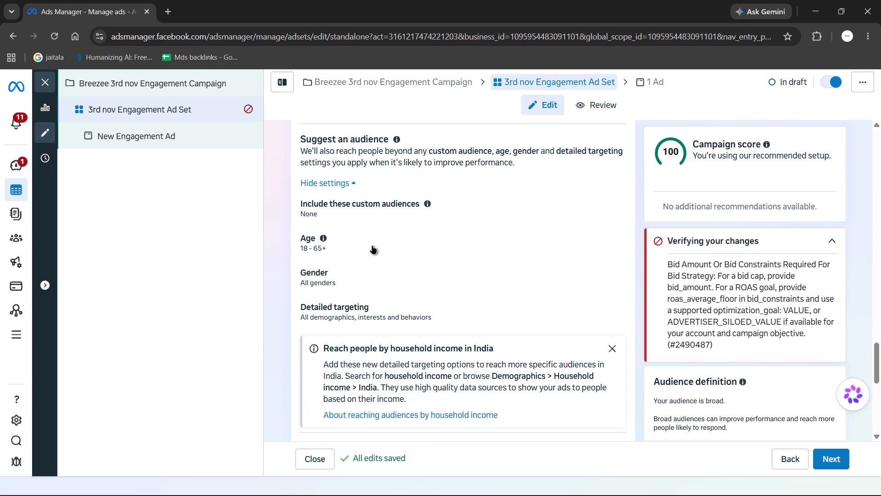
left_click(372, 246)
scroll(401, 244, "down", 5)
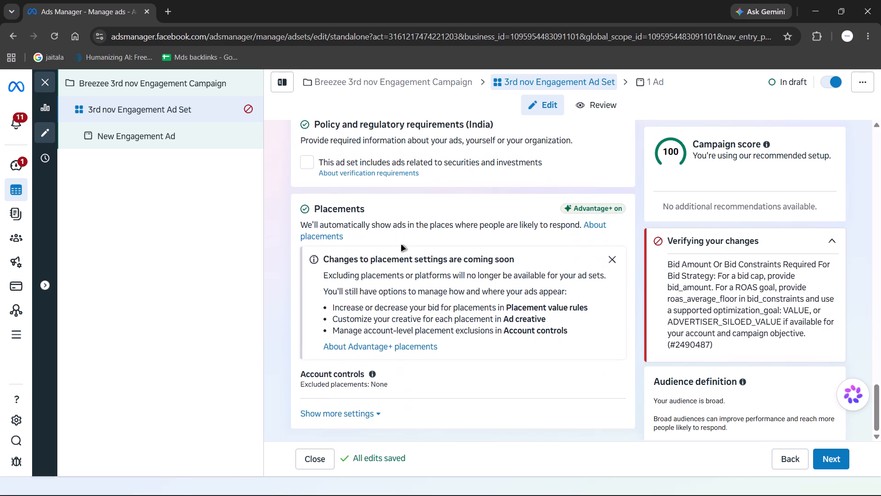
scroll(401, 245, "up", 6)
left_click(350, 209)
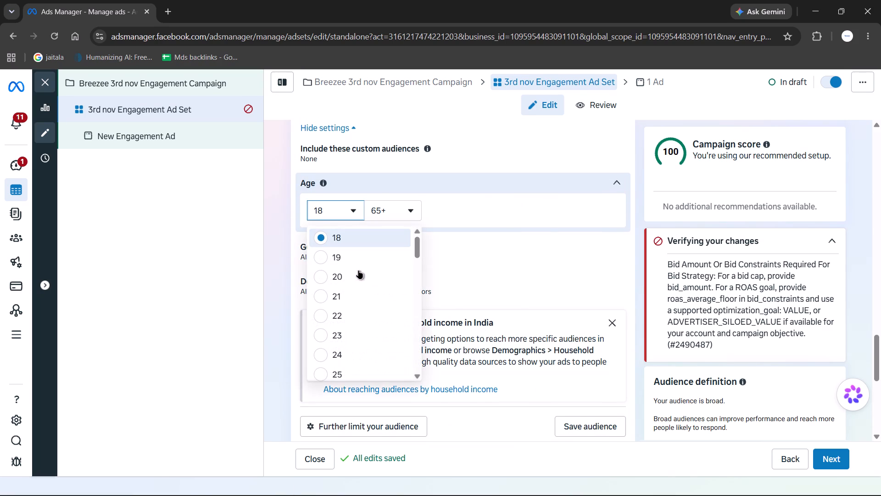
left_click(346, 313)
left_click(389, 212)
scroll(378, 304, "up", 6)
scroll(387, 339, "down", 1)
left_click(391, 336)
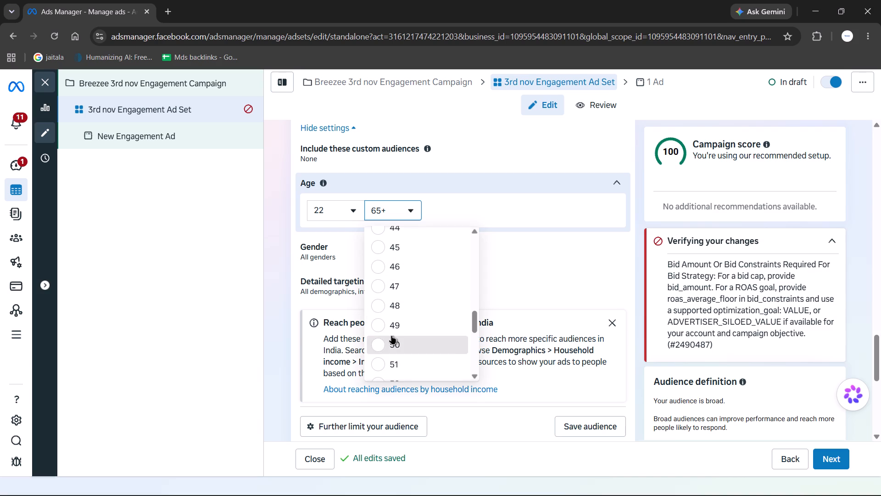
Search detailed targeting for "Dairy" and add the Dairy, Dairy product, Milk, Powdered milk and Cheese interests.
scroll(454, 211, "down", 2)
left_click(477, 177)
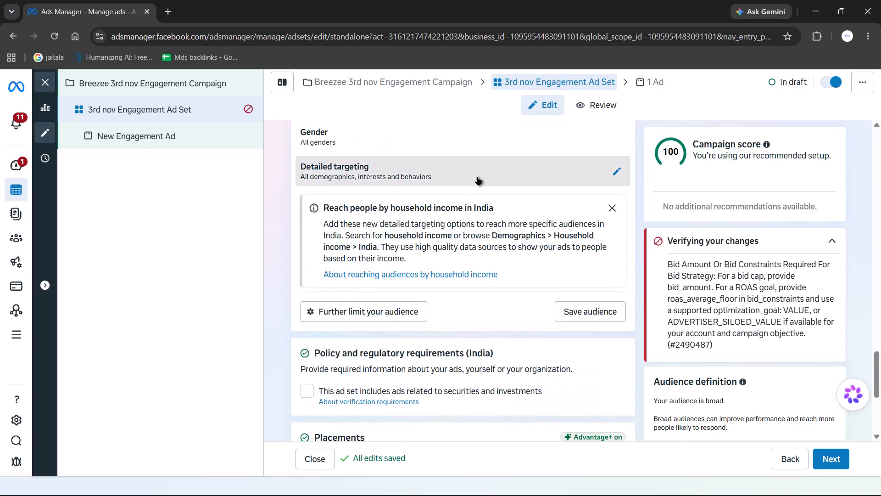
left_click(440, 174)
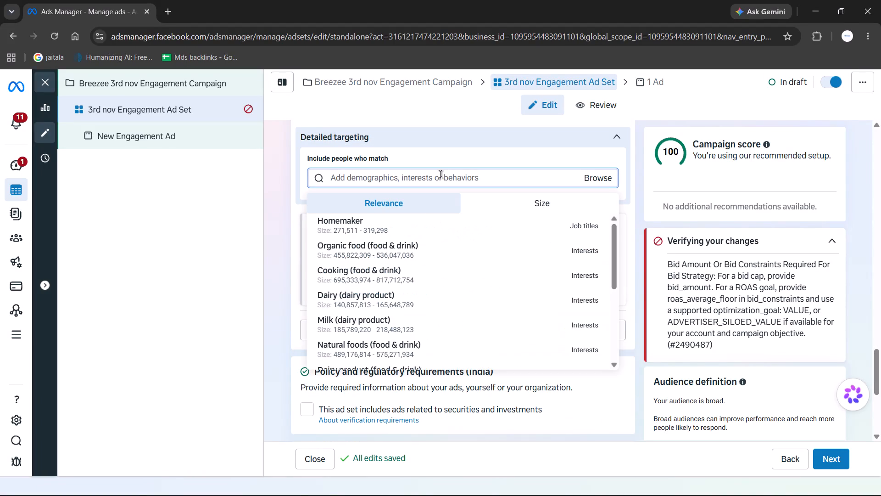
type("Dairy")
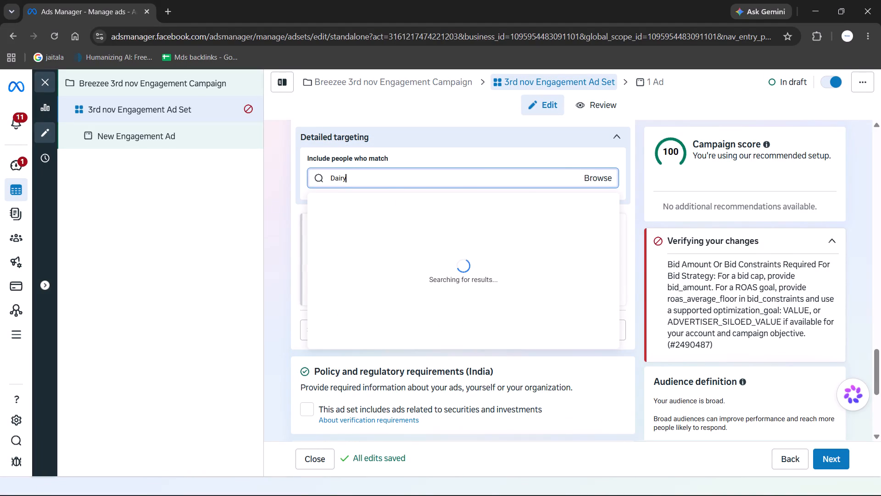
left_click(399, 221)
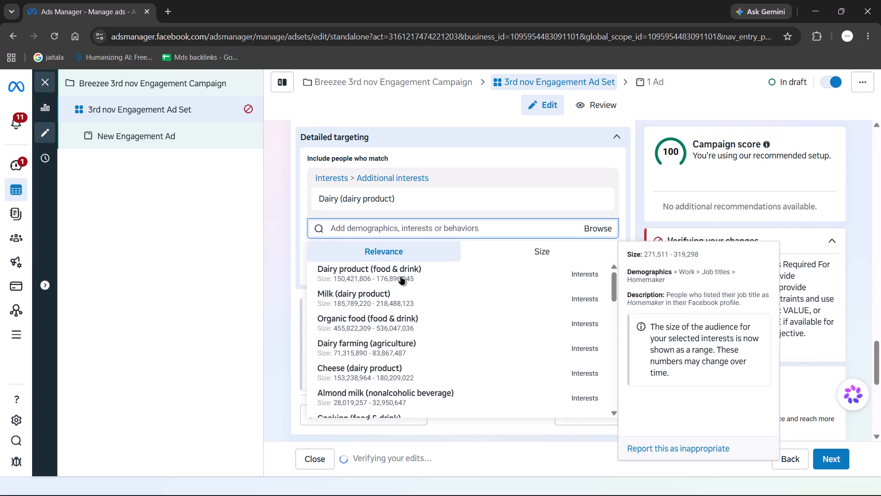
left_click(401, 276)
left_click(413, 274)
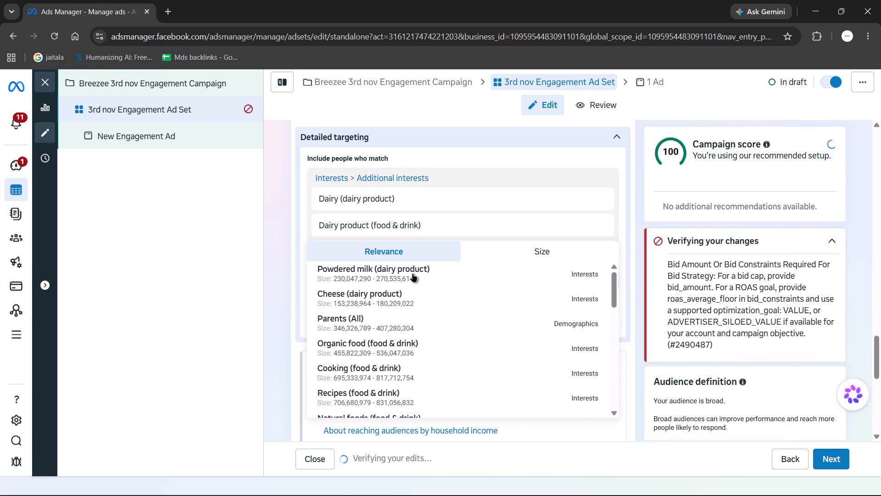
left_click(413, 274)
left_click(413, 274)
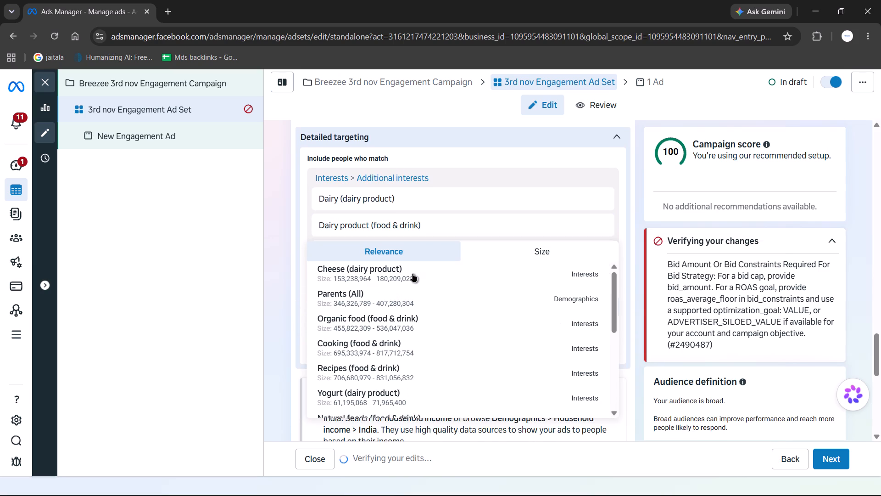
Add Parents (All) and the interests Cooking, Kitchen (home & garden), Recipes, Cuisine and Natural foods to the detailed targeting.
left_click(413, 274)
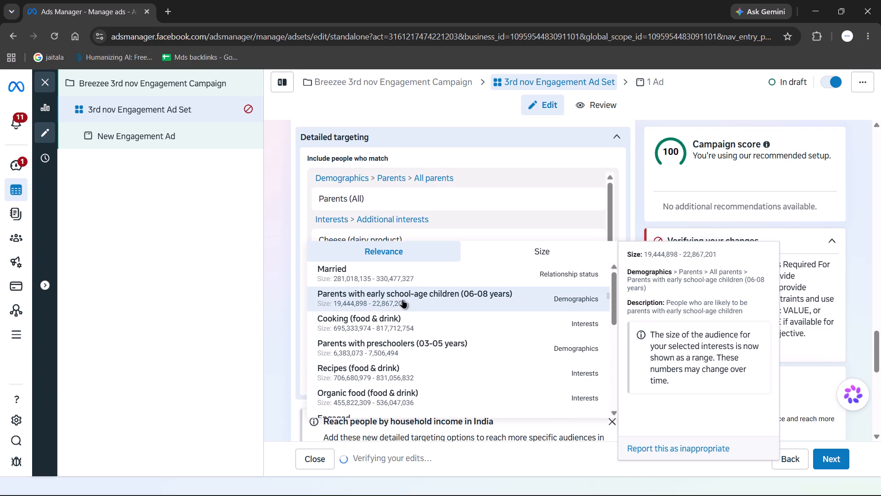
left_click(382, 314)
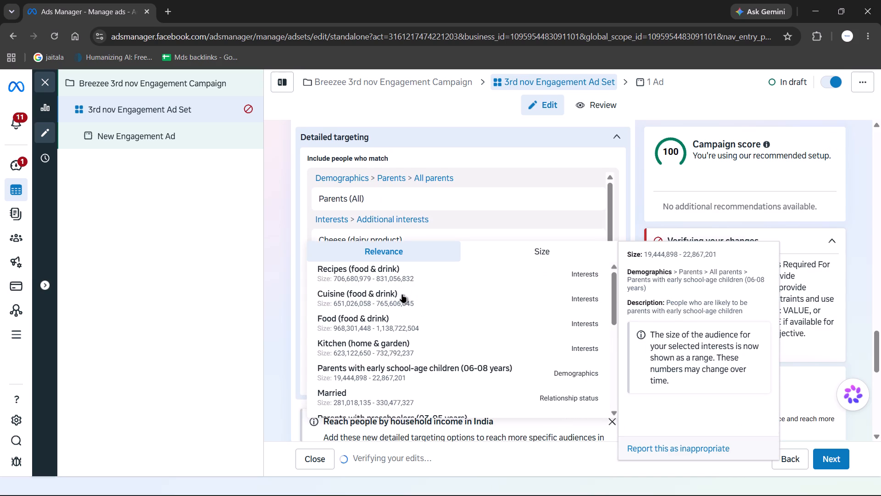
left_click(387, 350)
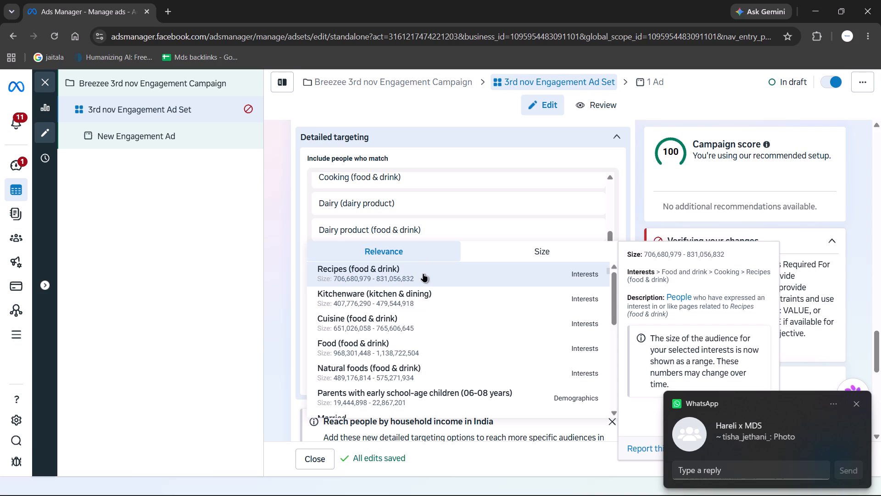
left_click(423, 274)
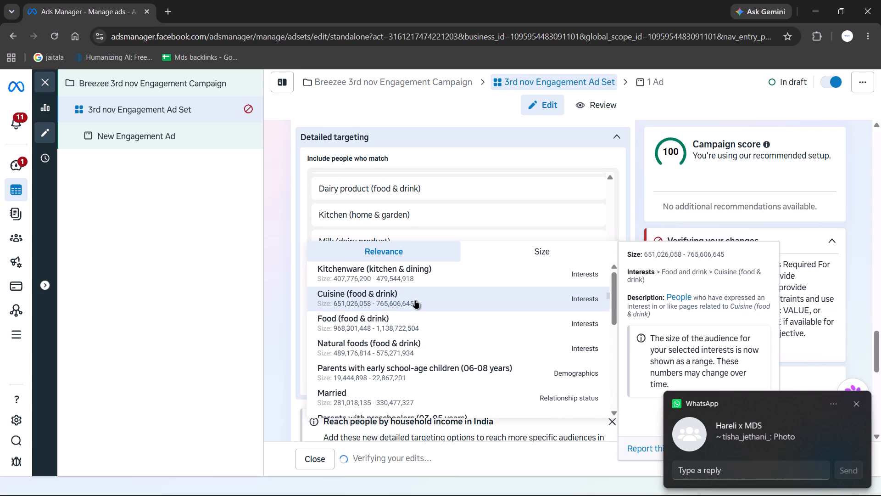
left_click(415, 300)
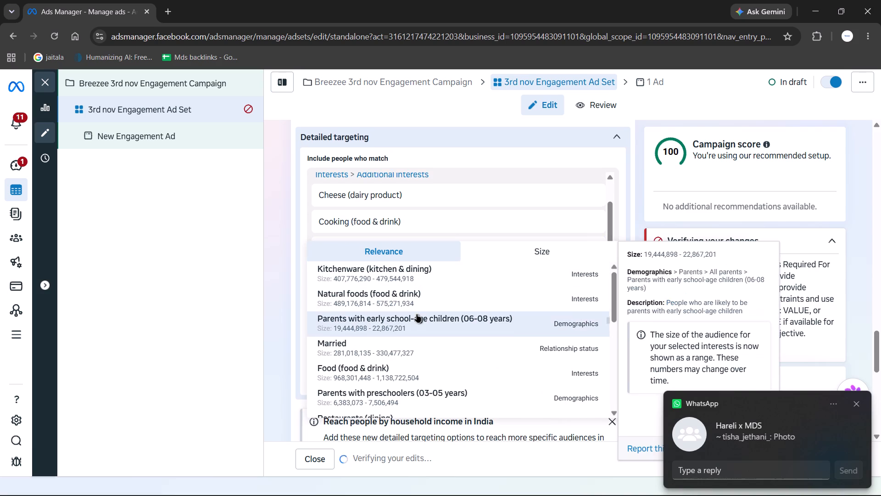
left_click(421, 304)
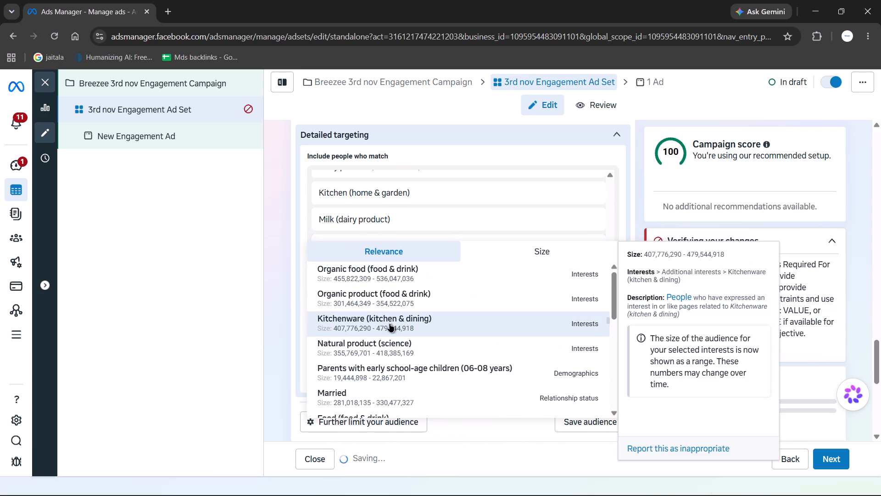
Add the suggested interests Yogurt (dairy product) and Foodie (food & drink) to the detailed targeting.
scroll(393, 369, "down", 2)
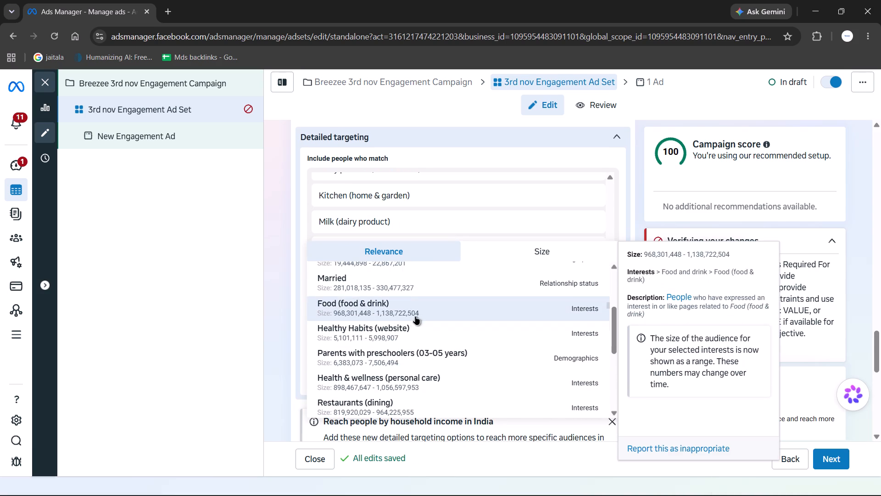
scroll(417, 336, "down", 1)
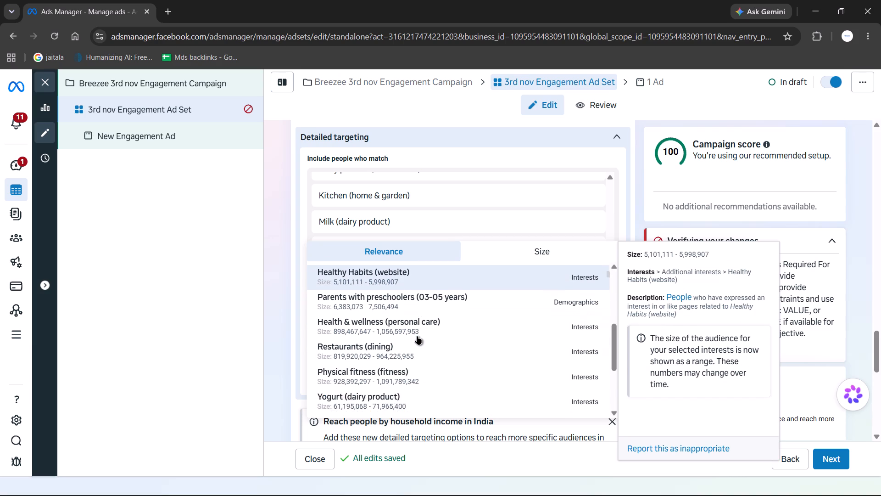
scroll(417, 336, "down", 1)
left_click(414, 339)
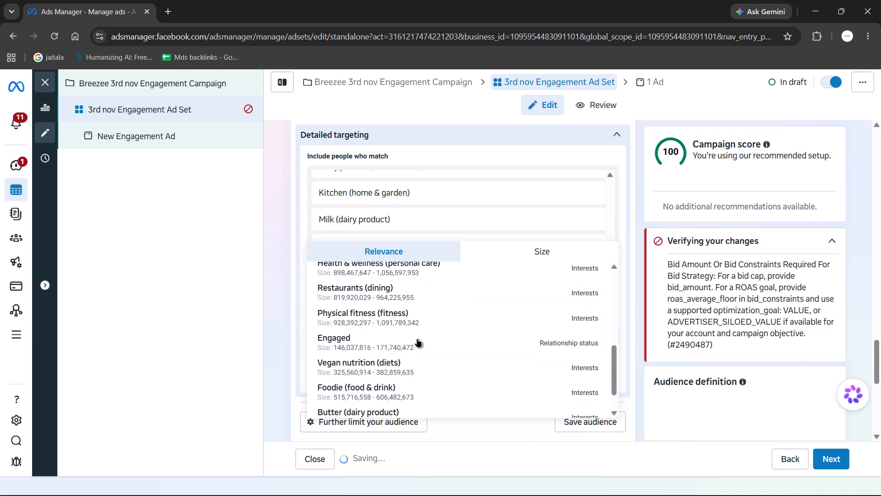
scroll(392, 379, "down", 2)
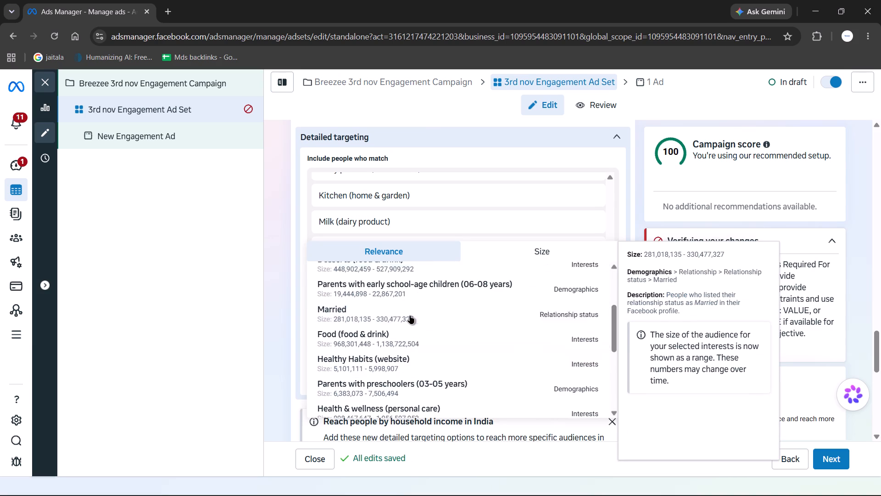
scroll(410, 334, "down", 6)
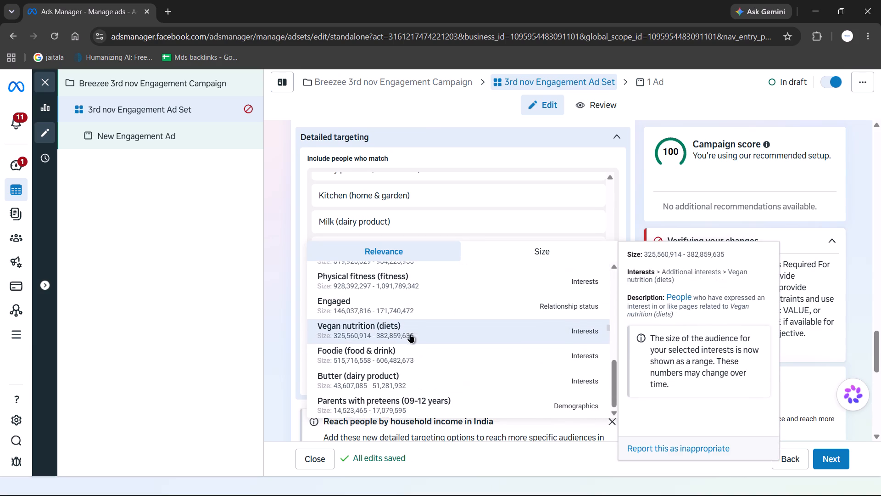
left_click(401, 361)
Add the organic interests Organic food, Organic product and Organic farming (agriculture) to the detailed targeting.
scroll(428, 317, "down", 2)
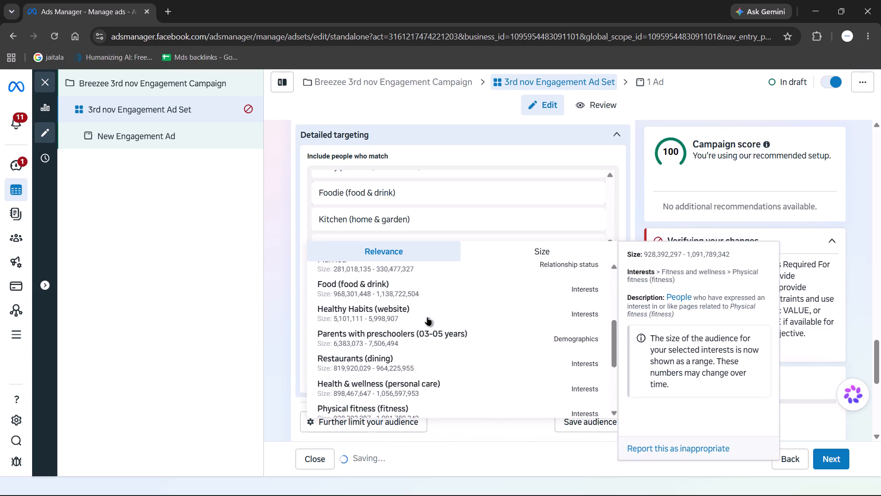
scroll(425, 317, "down", 3)
scroll(425, 317, "up", 1)
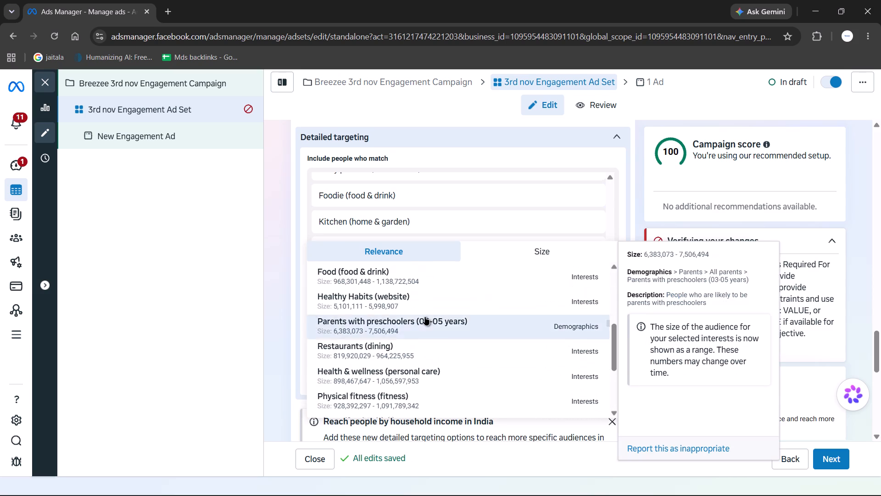
scroll(425, 317, "up", 1)
scroll(425, 317, "down", 2)
scroll(425, 318, "up", 9)
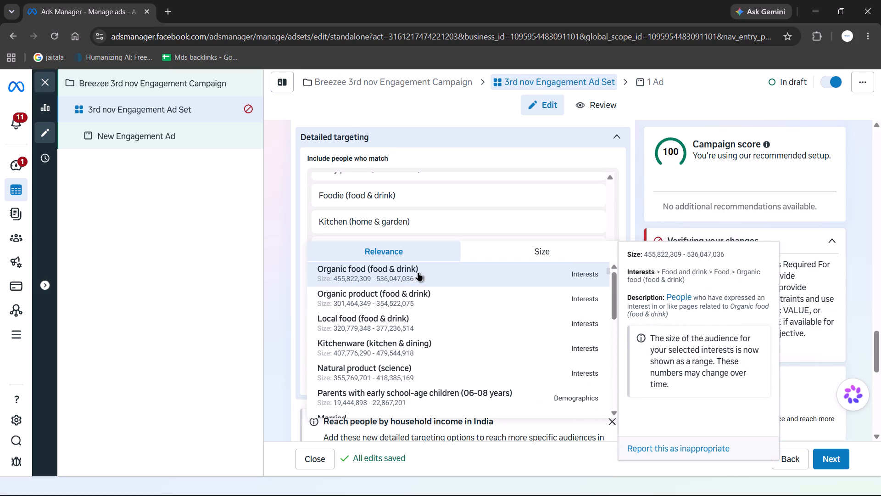
left_click(418, 273)
left_click(428, 277)
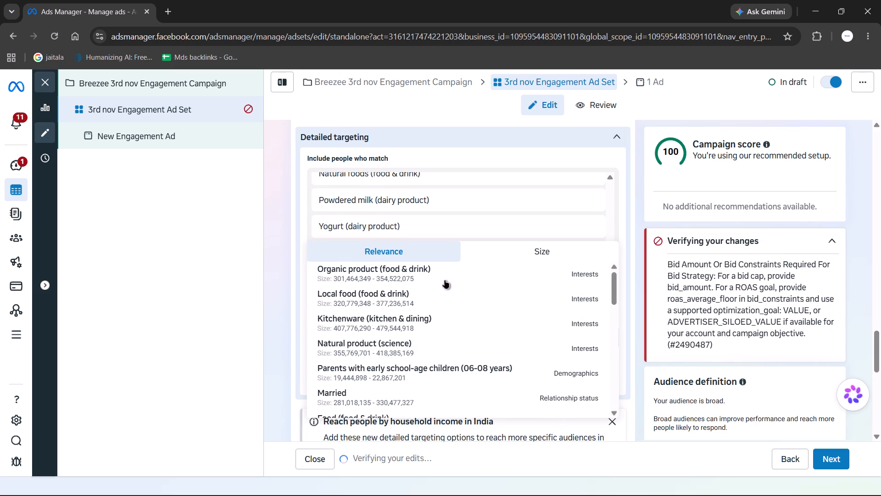
scroll(424, 304, "down", 4)
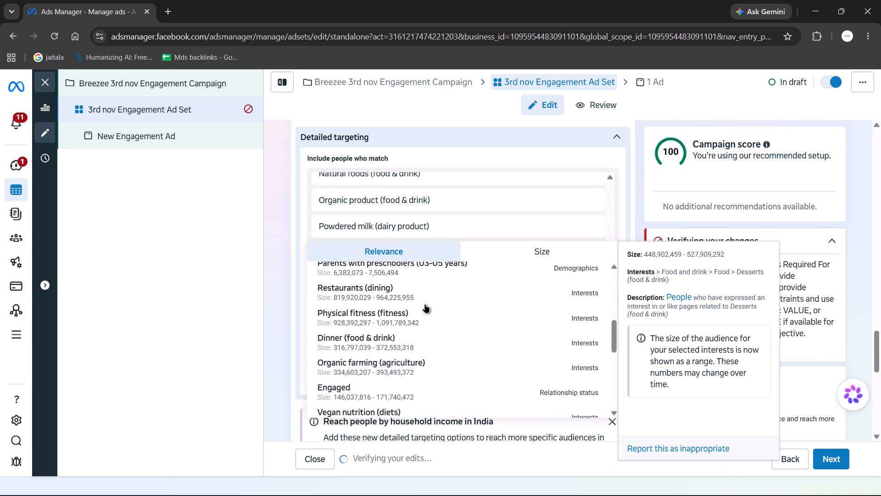
left_click(422, 369)
Look further through the targeting suggestions and add the Food and Restaurants work-industry demographic.
scroll(448, 303, "down", 2)
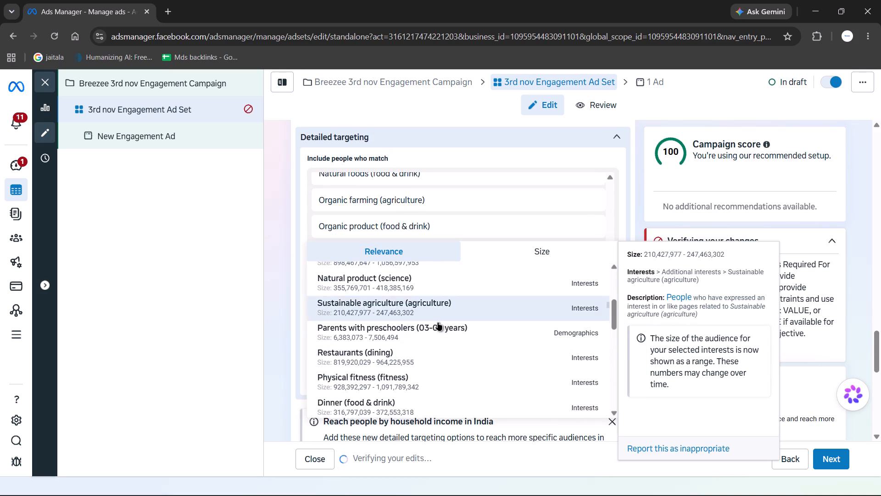
scroll(424, 353, "up", 1)
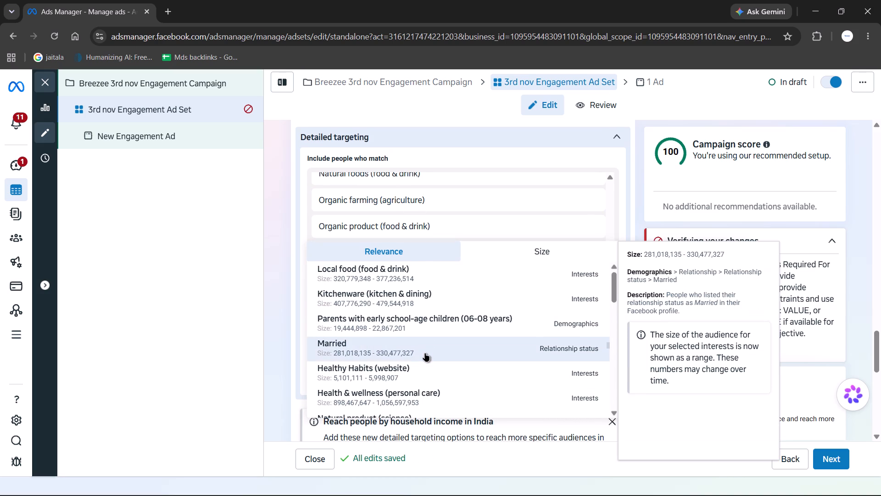
scroll(426, 353, "up", 1)
scroll(442, 283, "up", 1)
scroll(441, 284, "down", 1)
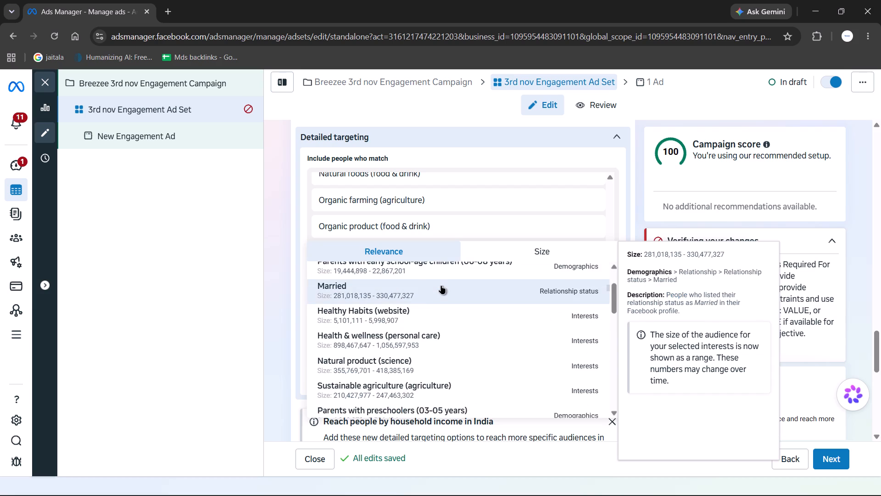
scroll(441, 286, "down", 3)
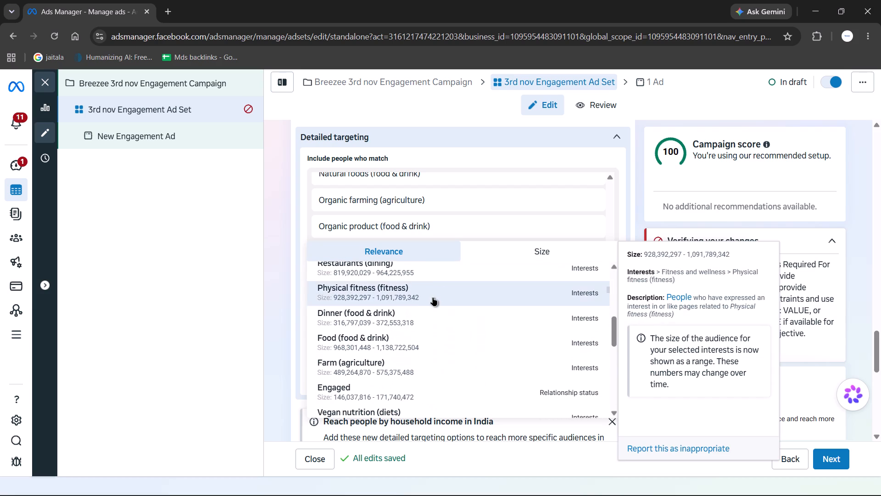
scroll(424, 315, "down", 1)
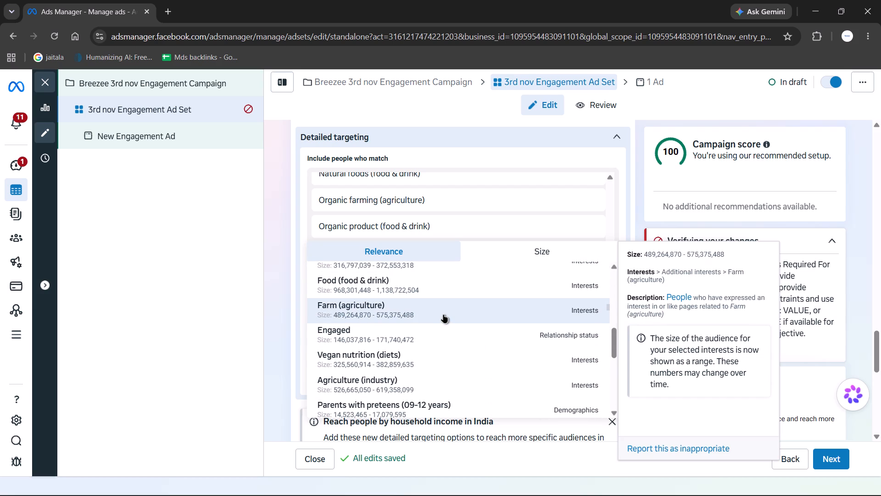
scroll(442, 351, "down", 2)
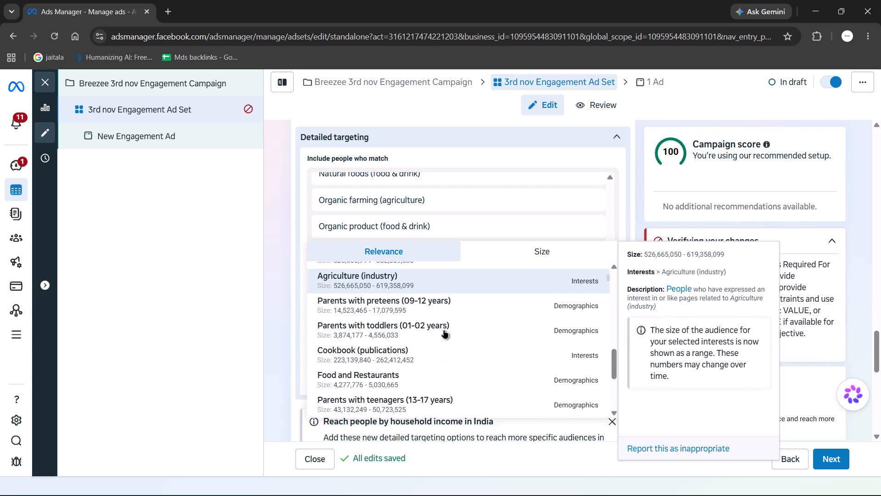
scroll(435, 341, "down", 1)
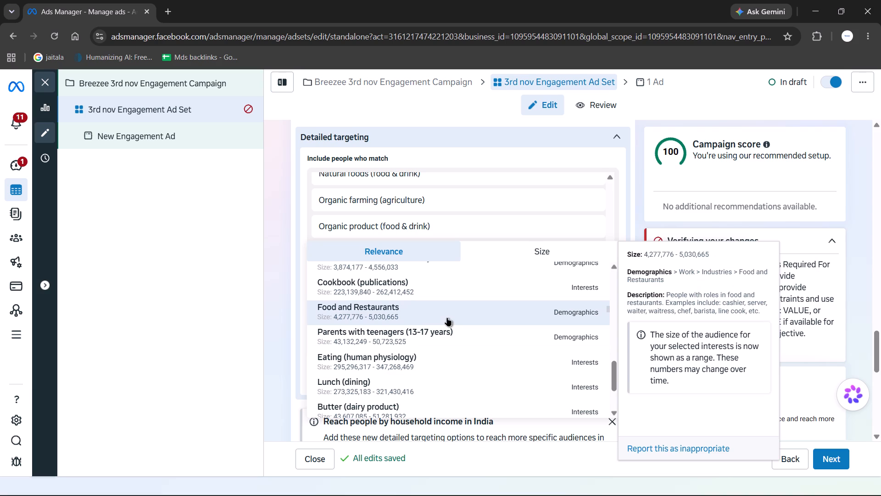
left_click(447, 318)
Add the suggested interests Butter (dairy product) and Vegetarian cuisine (food & drink) to the detailed targeting.
scroll(451, 296, "down", 3)
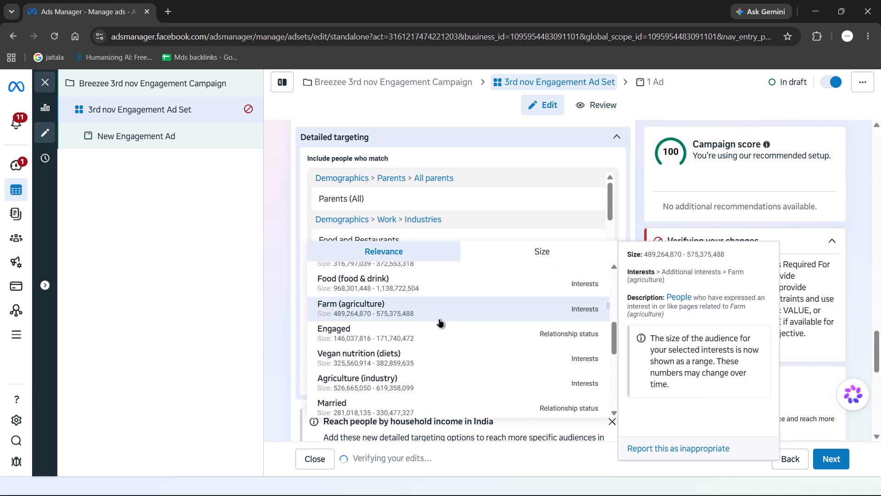
scroll(439, 320, "down", 5)
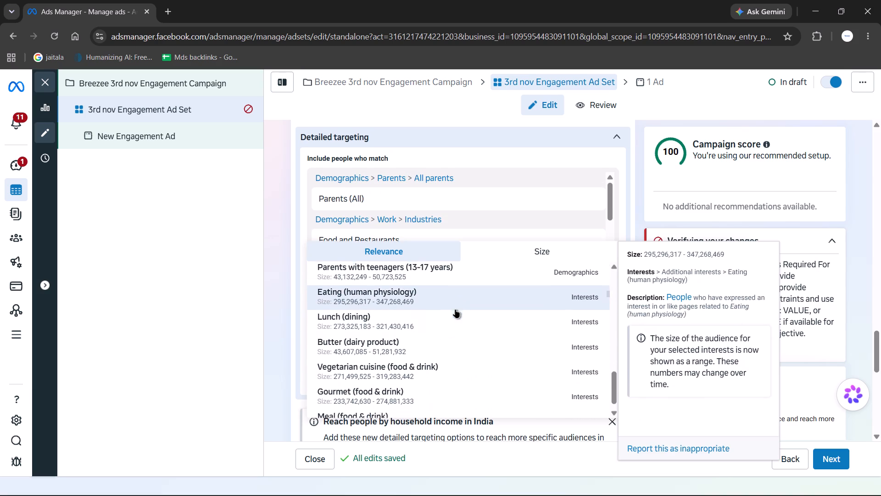
left_click(451, 323)
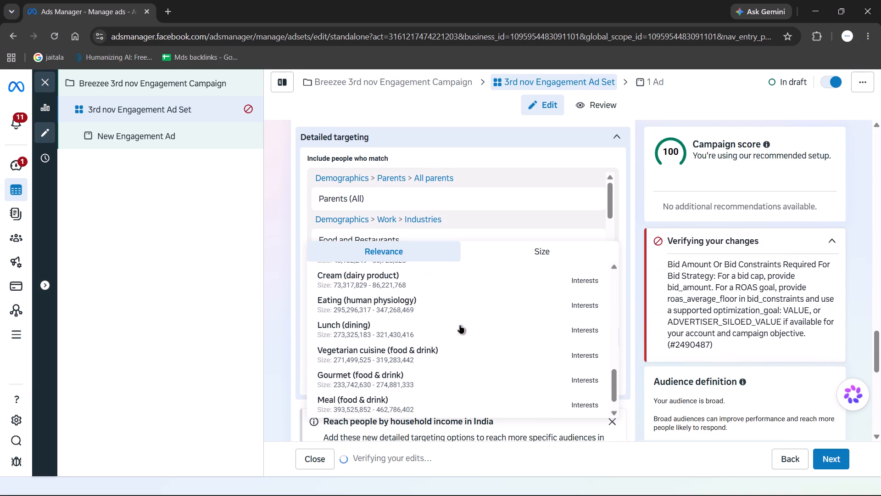
scroll(447, 316, "down", 4)
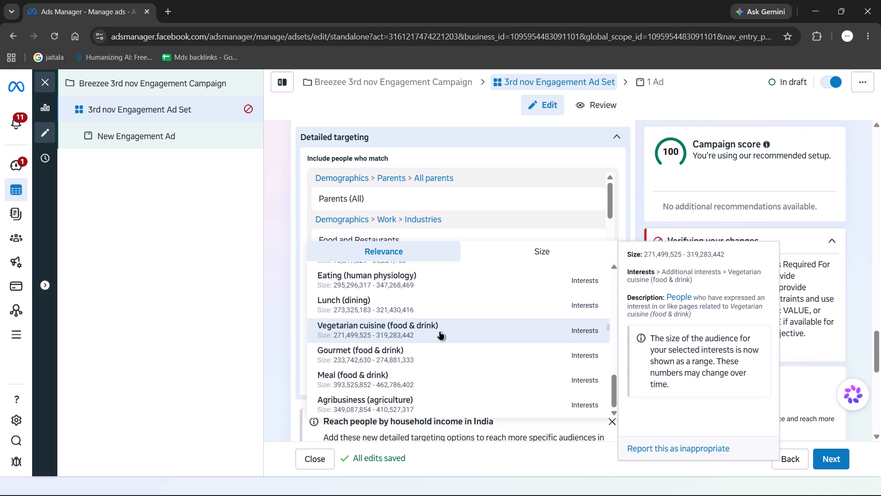
left_click(440, 332)
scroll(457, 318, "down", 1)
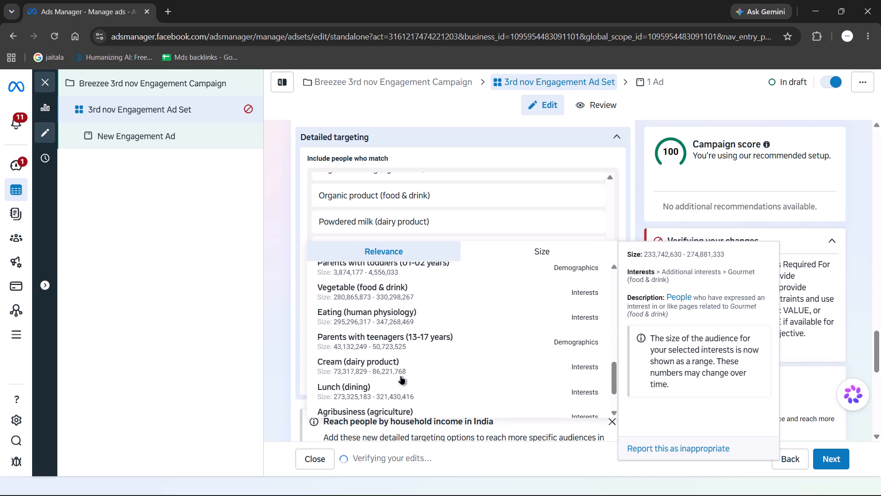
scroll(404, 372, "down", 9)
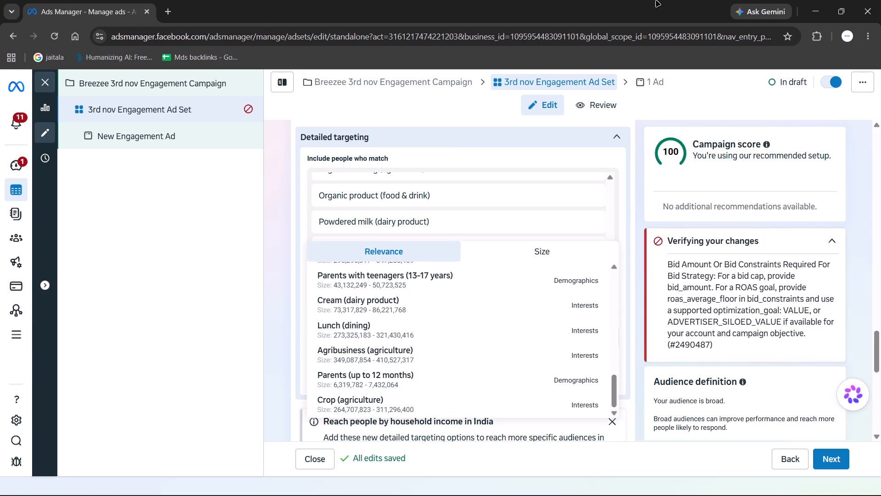
Add the suggested interest Agribusiness (agriculture) to the detailed targeting and close the suggestions.
scroll(523, 235, "down", 2)
scroll(507, 271, "down", 2)
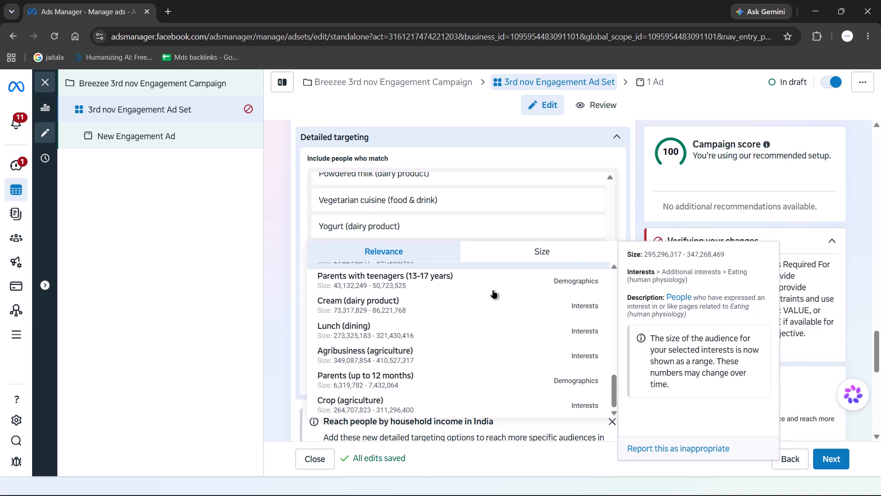
scroll(493, 303, "down", 4)
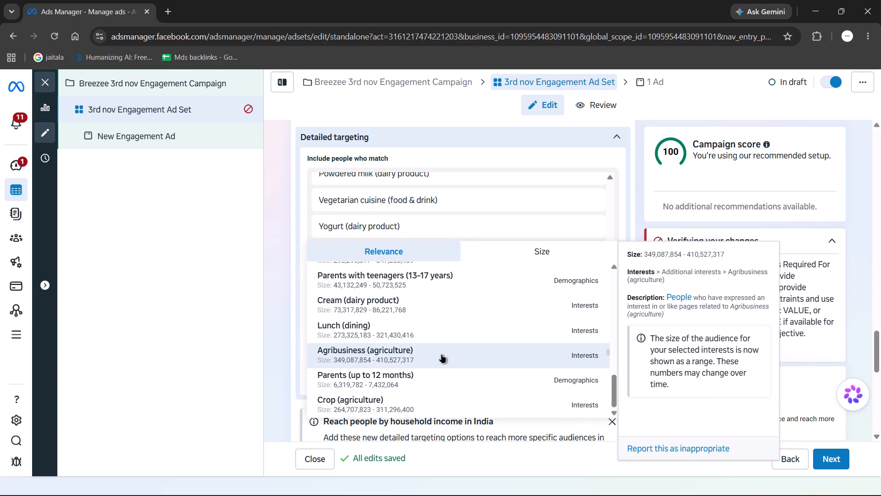
left_click(441, 355)
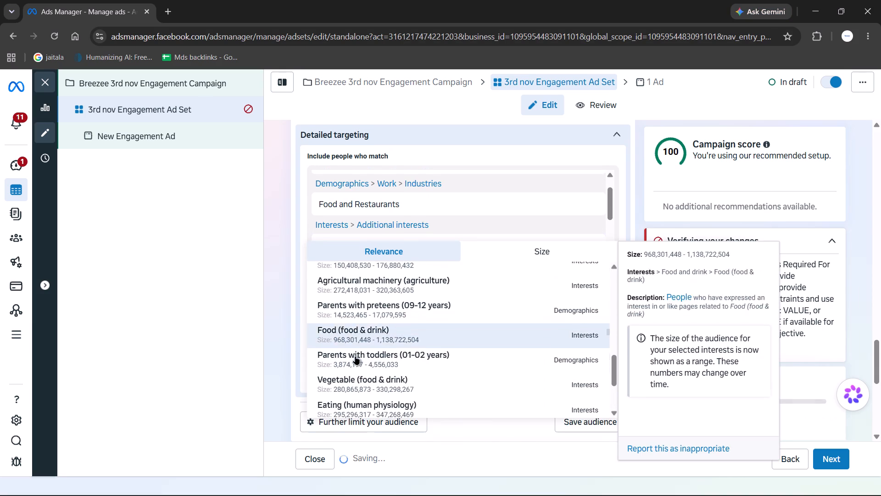
scroll(434, 331, "down", 6)
left_click(280, 272)
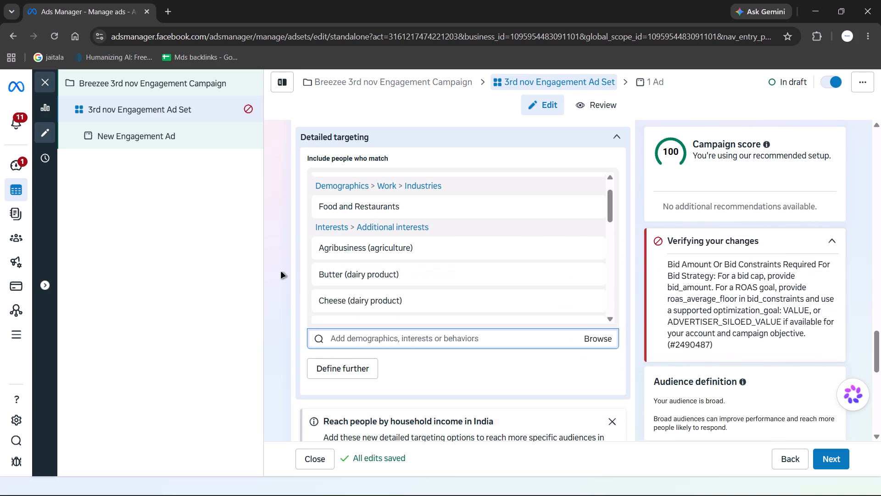
Search the detailed targeting options for paneer and clear the search.
scroll(458, 289, "down", 14)
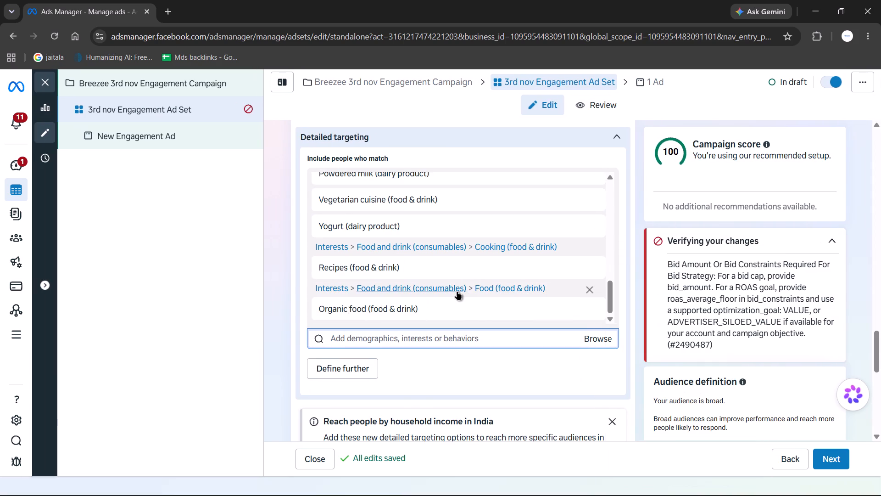
scroll(457, 292, "down", 6)
scroll(465, 292, "up", 1)
left_click(422, 221)
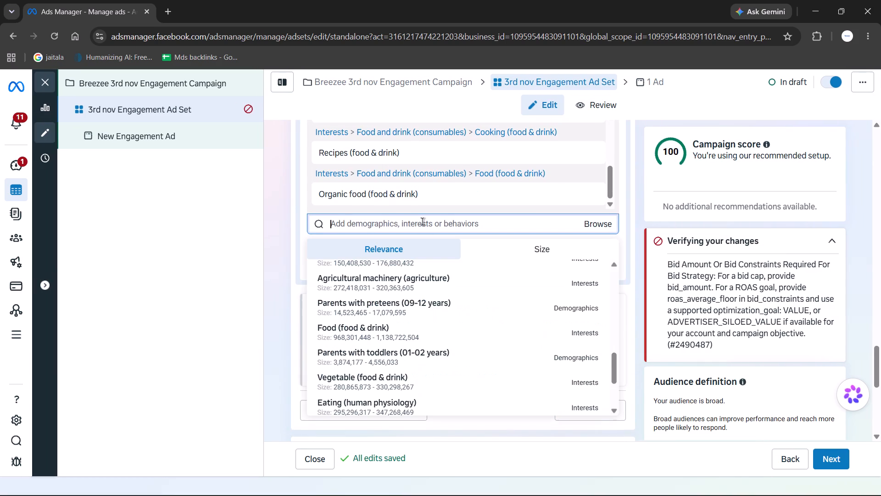
type("paneer")
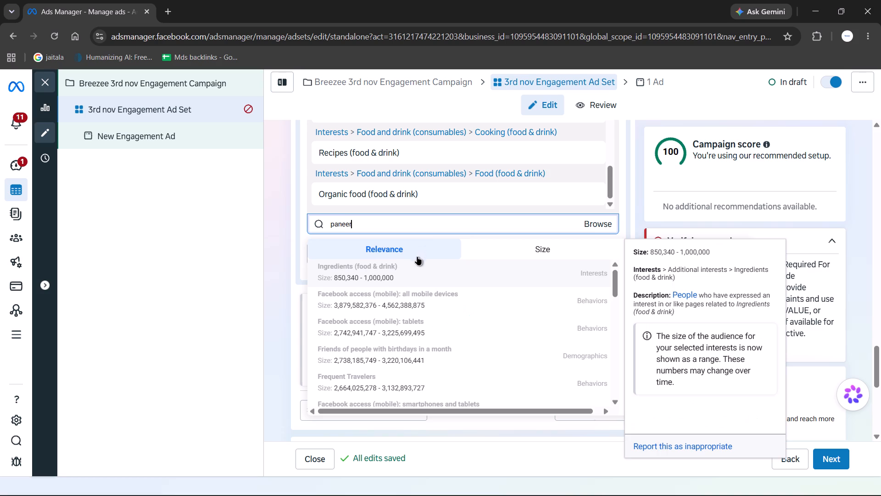
key("BackSpace")
key("BackSpace")
key("BackSpace")
key("BackSpace")
key("BackSpace")
key("BackSpace")
key("BackSpace")
key("BackSpace")
key("BackSpace")
key("BackSpace")
key("BackSpace")
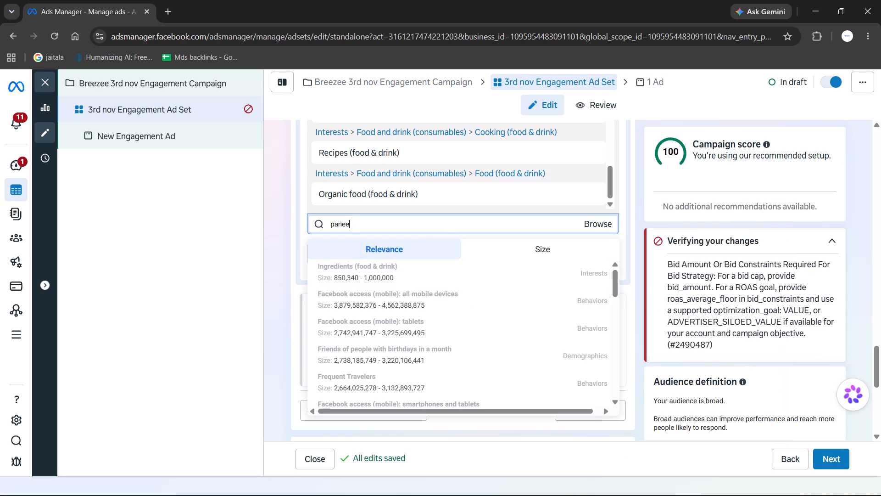
Search the detailed targeting options for butter and add the interest Peanut butter (food & drink).
type("butter")
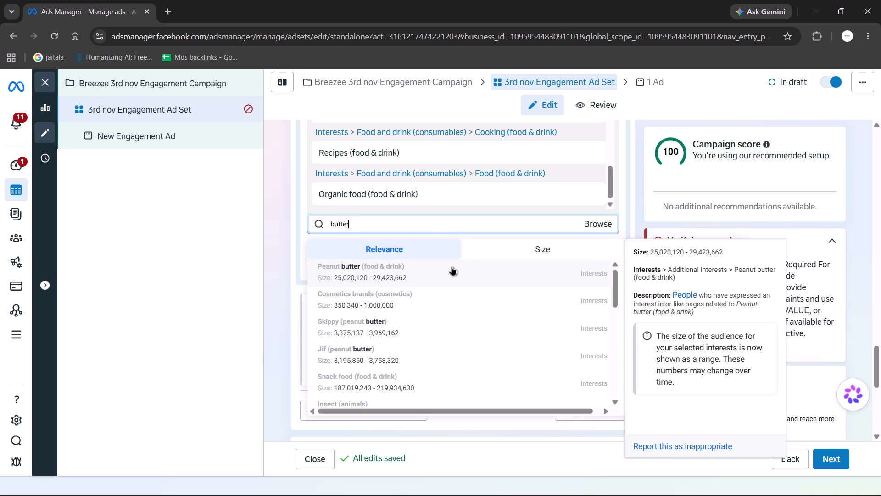
left_click(452, 267)
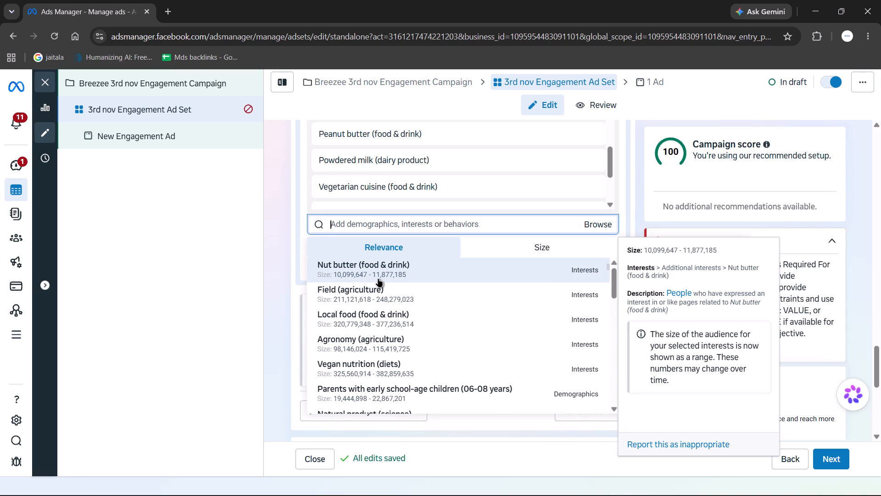
Add the suggested interest Nut butter (food & drink) to the detailed targeting and close the suggestions.
left_click(378, 279)
left_click(273, 260)
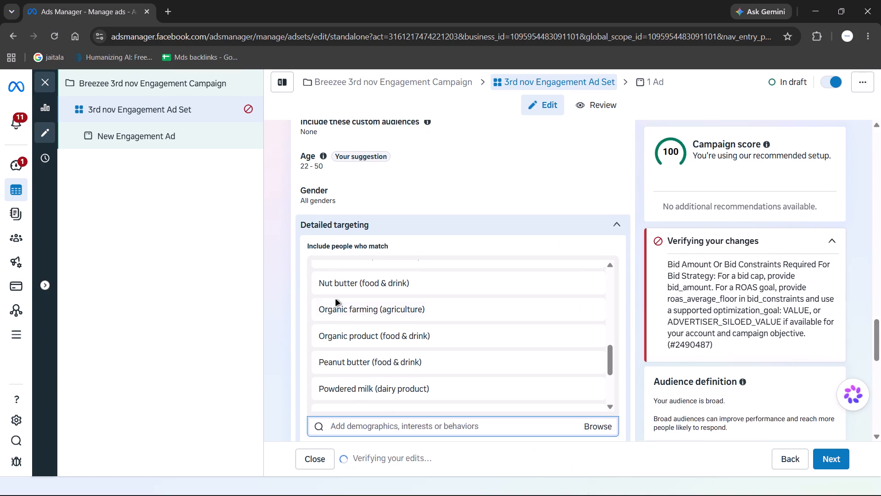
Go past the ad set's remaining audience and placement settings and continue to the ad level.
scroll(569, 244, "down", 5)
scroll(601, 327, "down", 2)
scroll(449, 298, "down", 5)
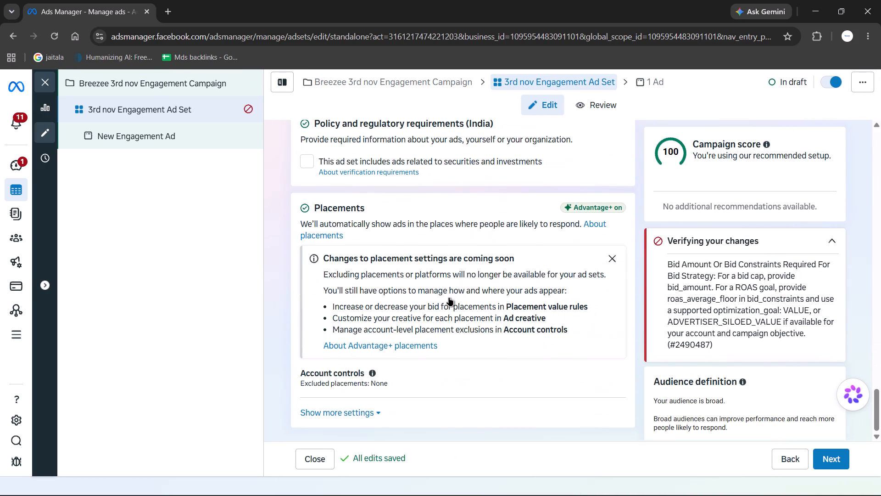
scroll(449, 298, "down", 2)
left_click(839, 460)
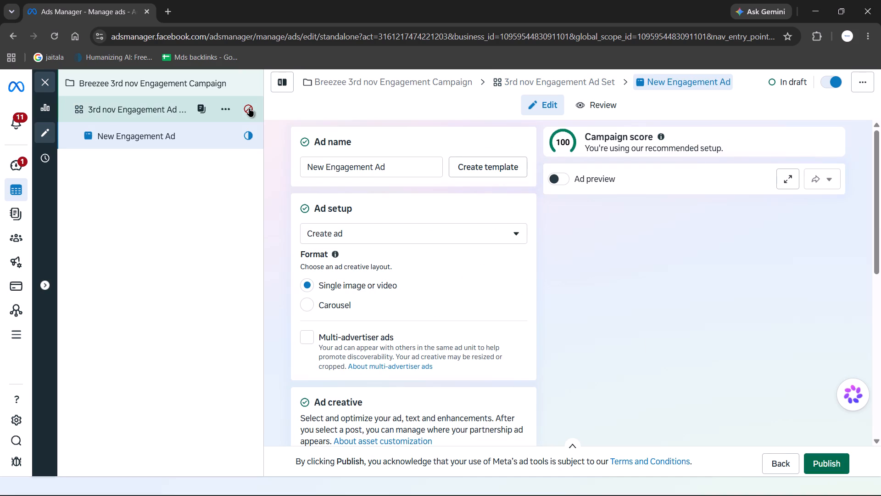
Return to the 3rd nov Engagement Ad Set and set its bid strategy to Highest volume.
left_click(153, 107)
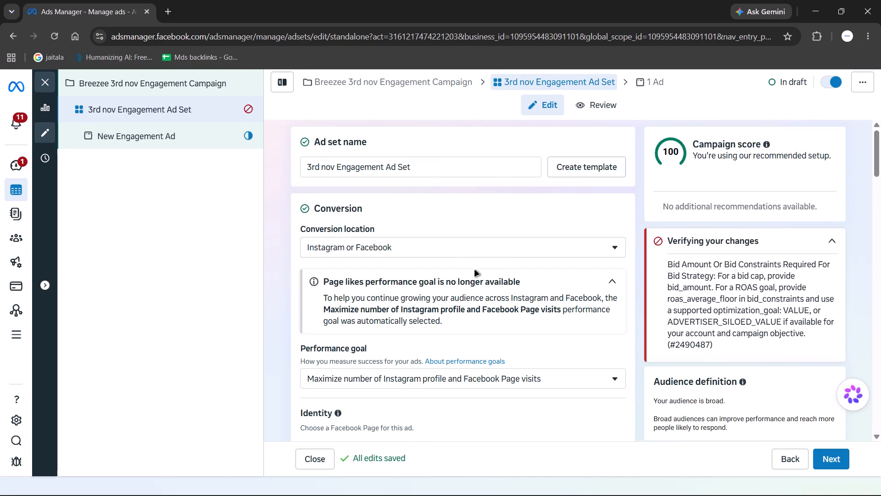
scroll(505, 256, "down", 2)
left_click(480, 261)
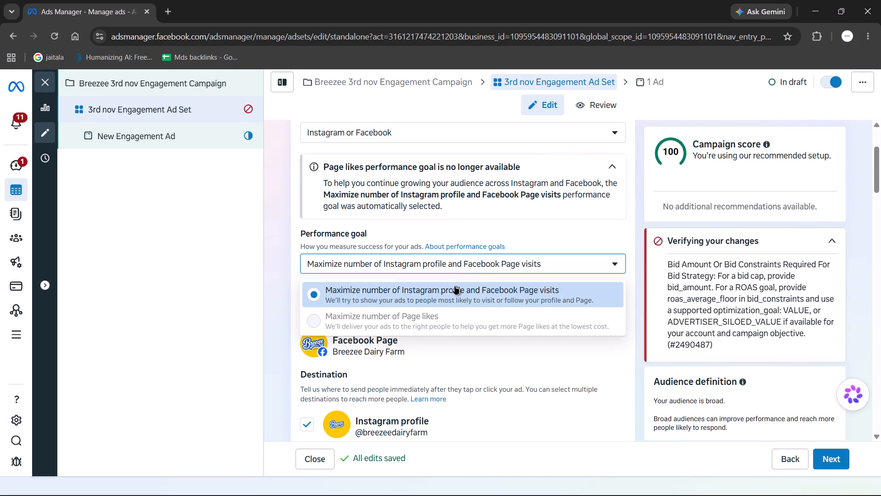
left_click(463, 284)
scroll(502, 240, "down", 3)
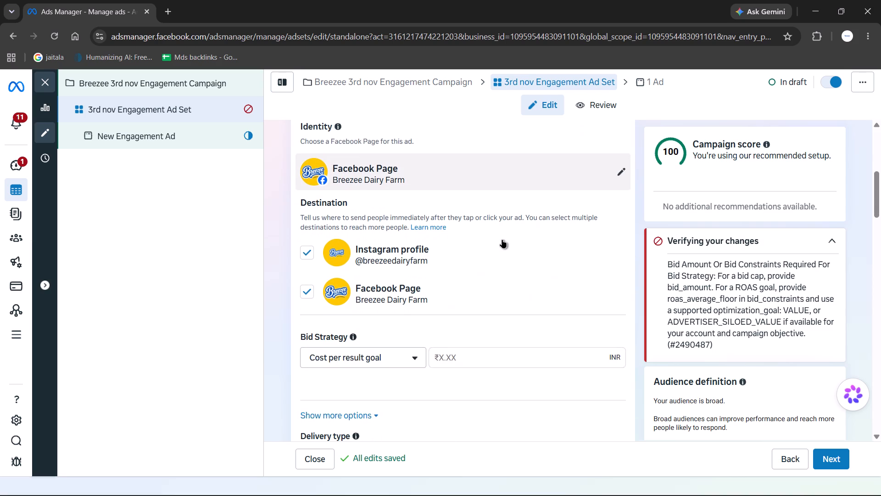
scroll(502, 240, "down", 1)
left_click(394, 296)
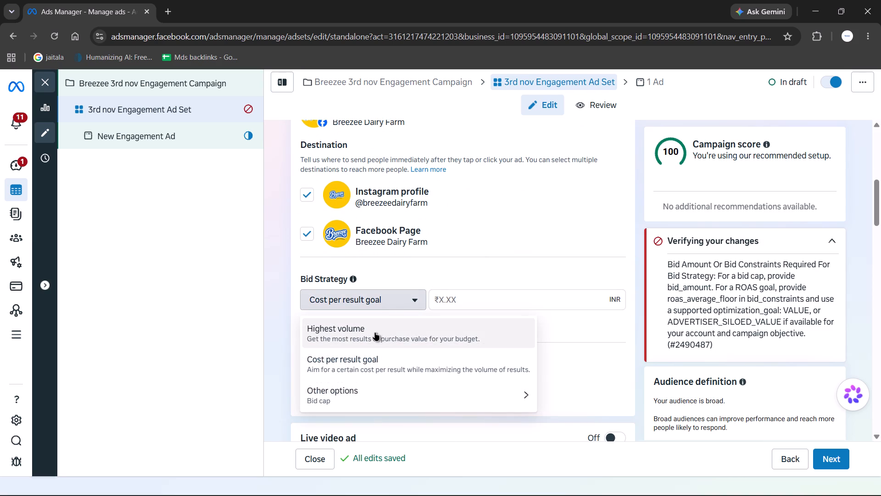
left_click(375, 333)
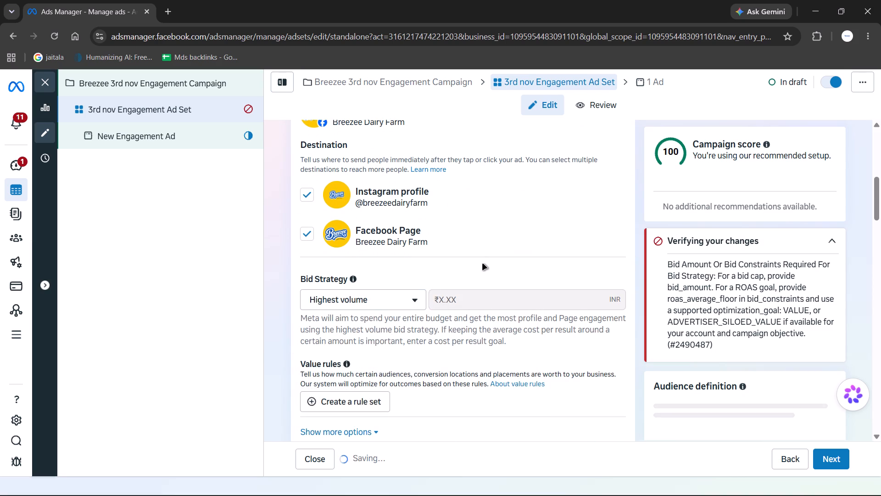
Go through the rest of the ad set settings and continue to the New Engagement Ad.
scroll(425, 265, "down", 13)
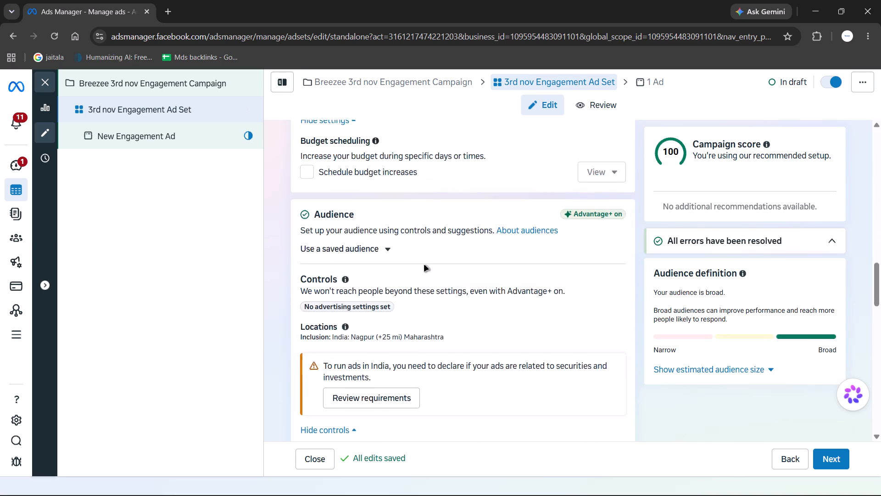
scroll(424, 265, "down", 10)
scroll(468, 333, "down", 9)
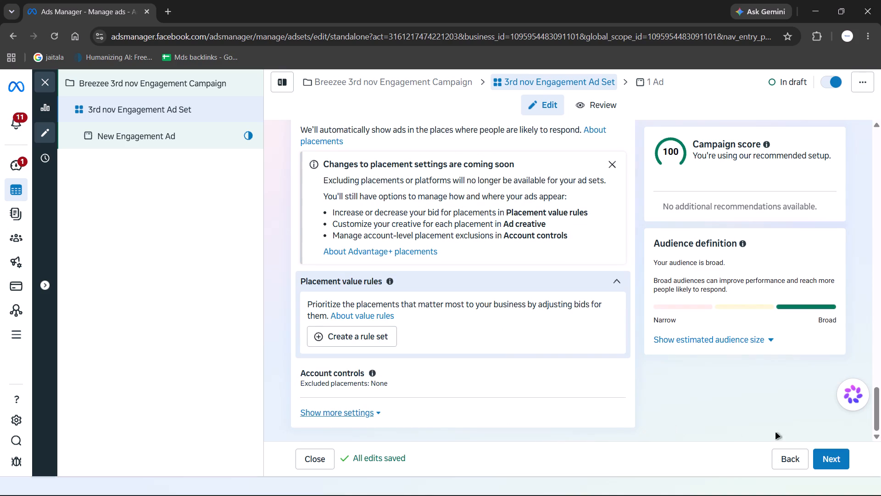
left_click(831, 455)
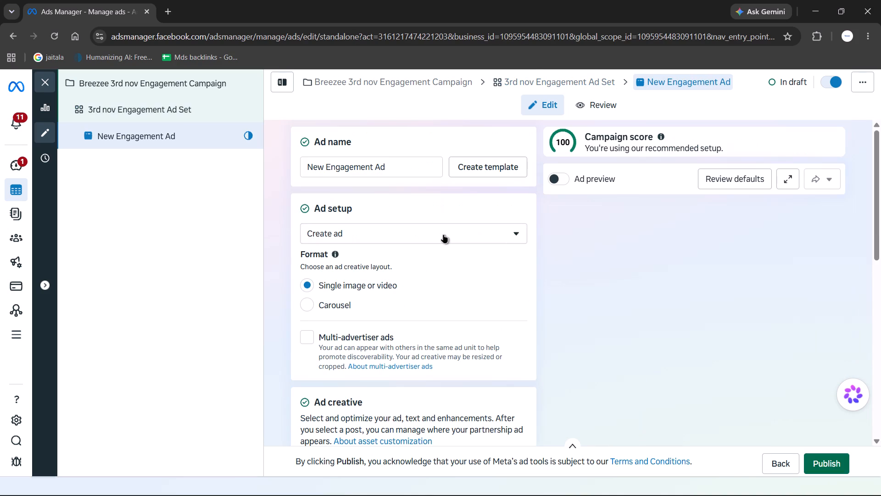
Open the ad's name for editing.
left_click(443, 235)
left_click(443, 235)
triple_click(378, 170)
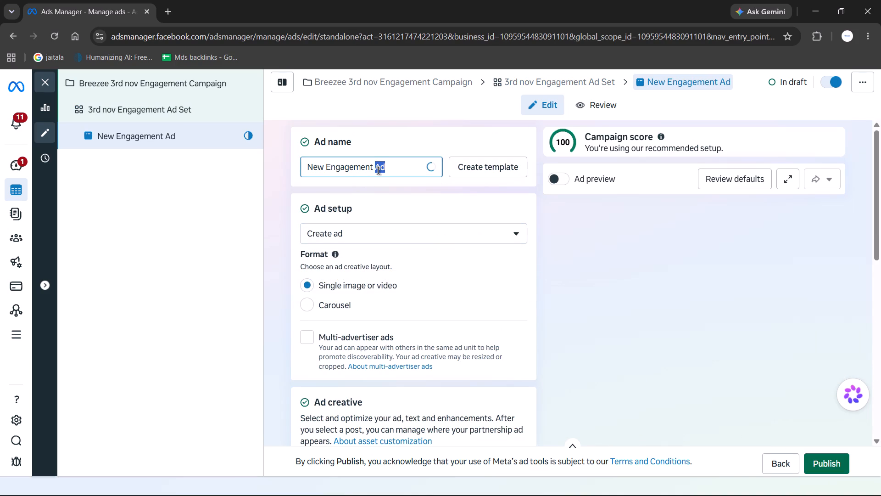
Rename the new engagement ad as influncer 3rd nov.
type("influncer 3rd nov")
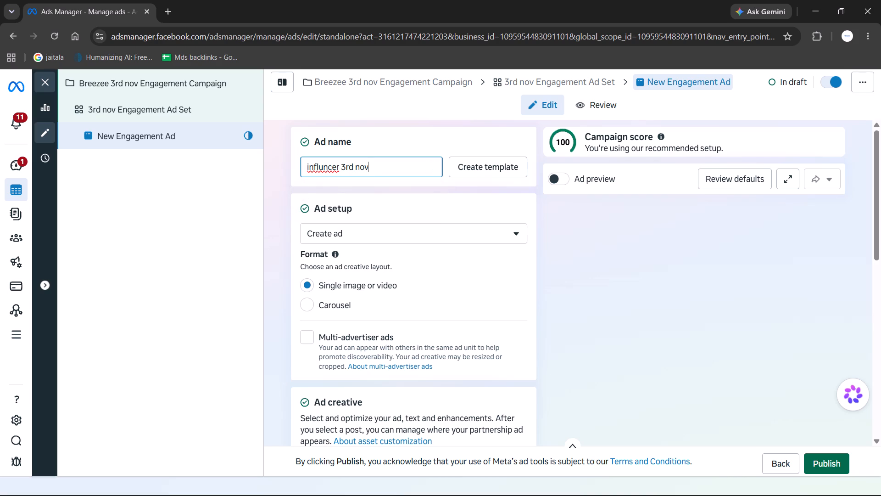
Set up a video creative for the ad and upload a video file for its media.
scroll(463, 236, "down", 2)
scroll(382, 159, "down", 1)
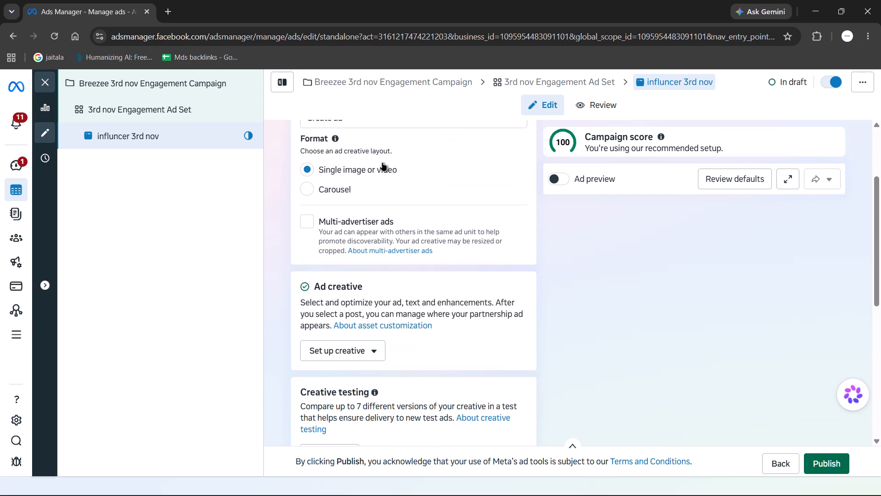
scroll(382, 163, "down", 1)
left_click(369, 230)
left_click(346, 286)
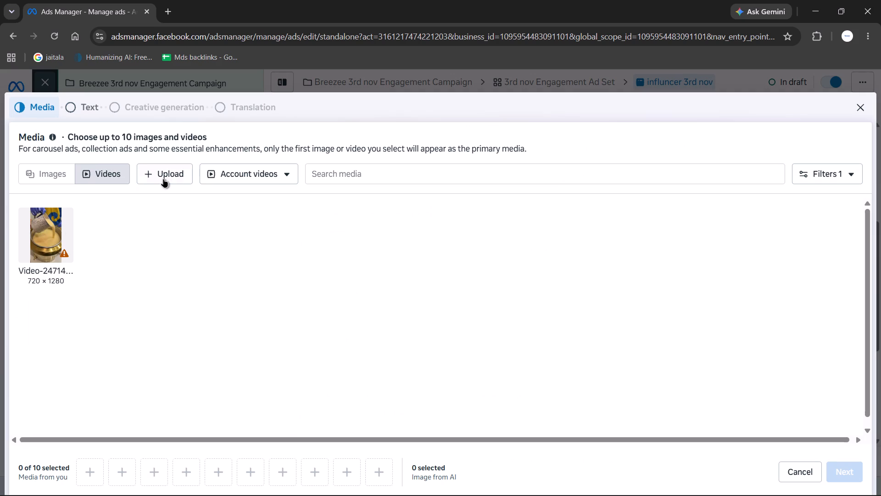
left_click(163, 179)
double_click(173, 143)
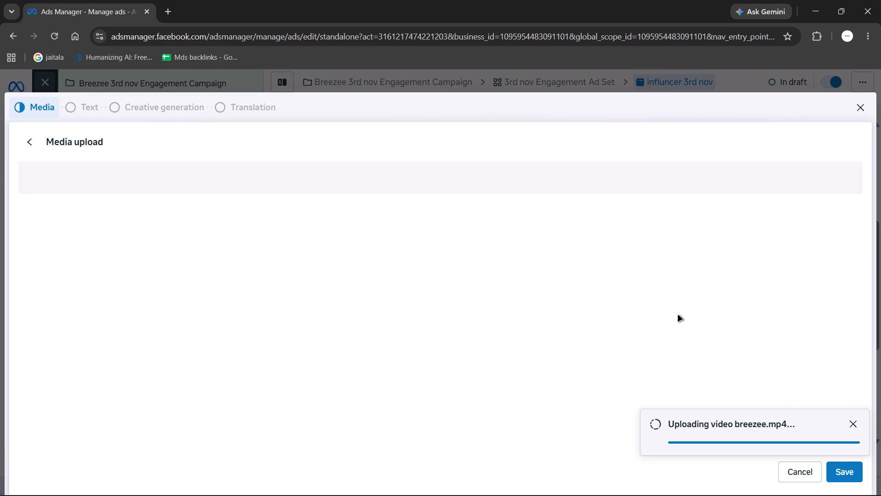
Save the uploaded video breezee.mp4 to the ad's media and continue to the ad text stage.
left_click(847, 476)
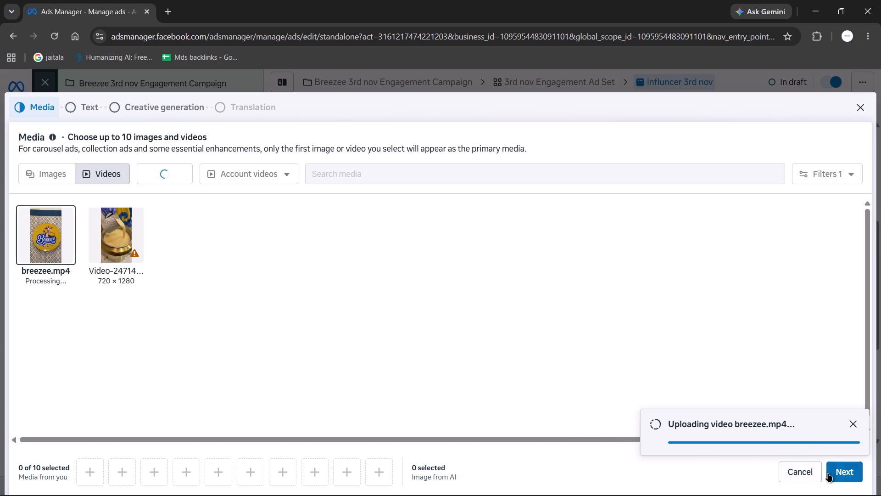
left_click(839, 472)
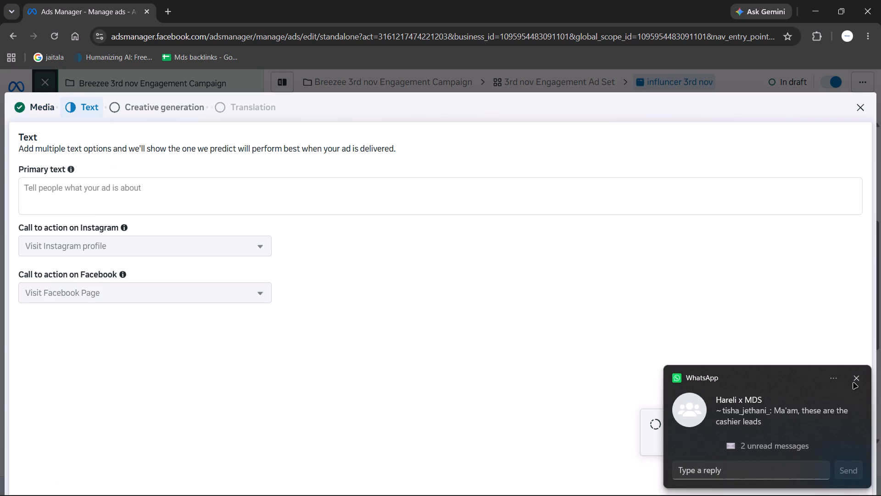
left_click(854, 380)
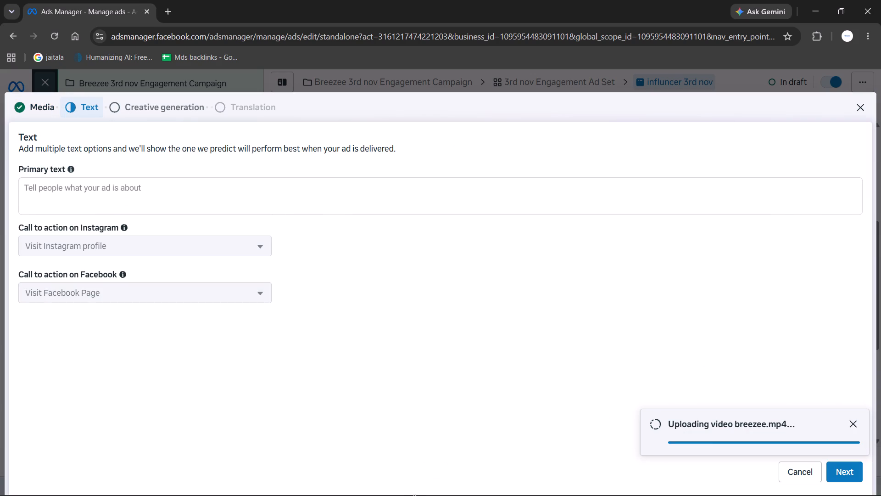
Switch to ChatGPT in the other browser window and look through the chat list for the Breezee Dairy Farms ad copy.
left_click(401, 487)
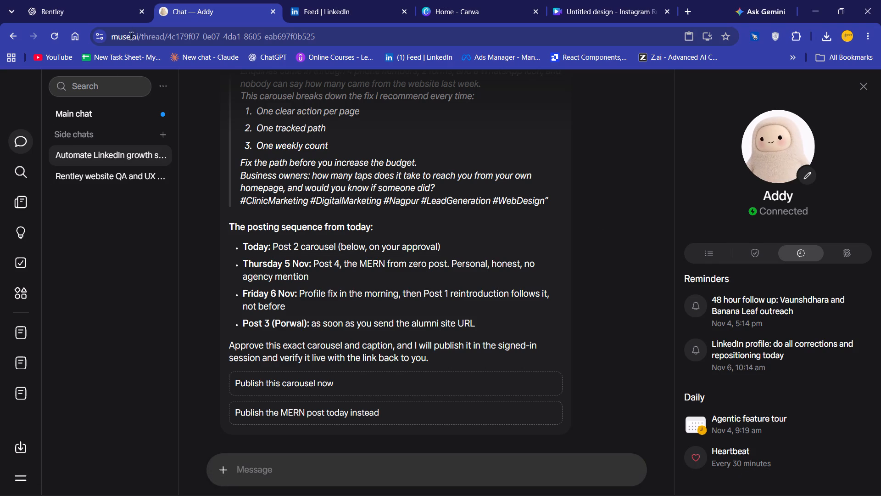
left_click(107, 15)
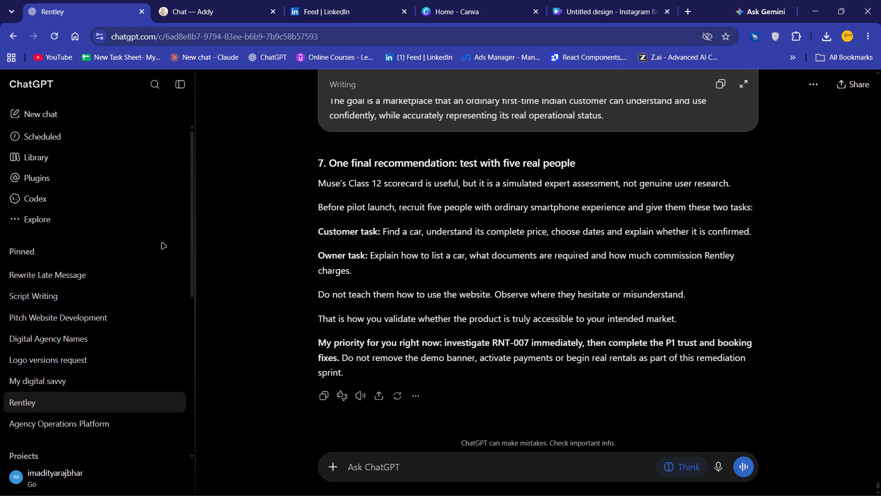
scroll(97, 350, "down", 1)
scroll(106, 311, "down", 2)
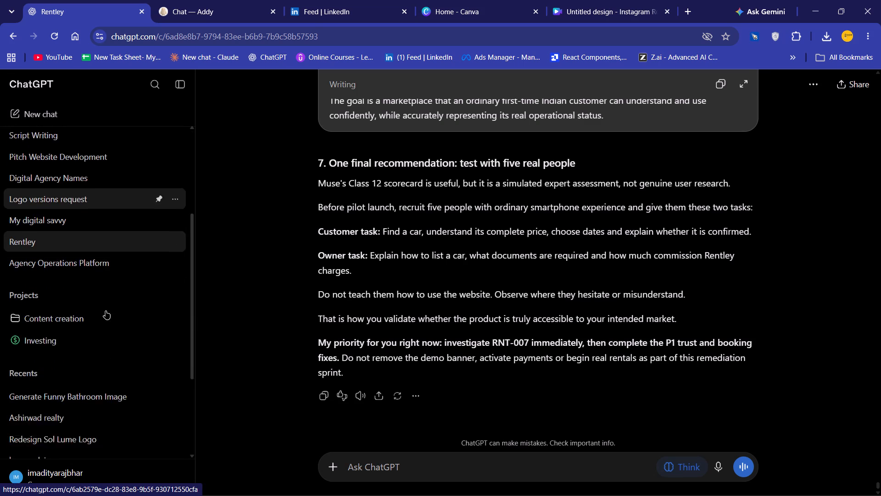
scroll(106, 309, "down", 2)
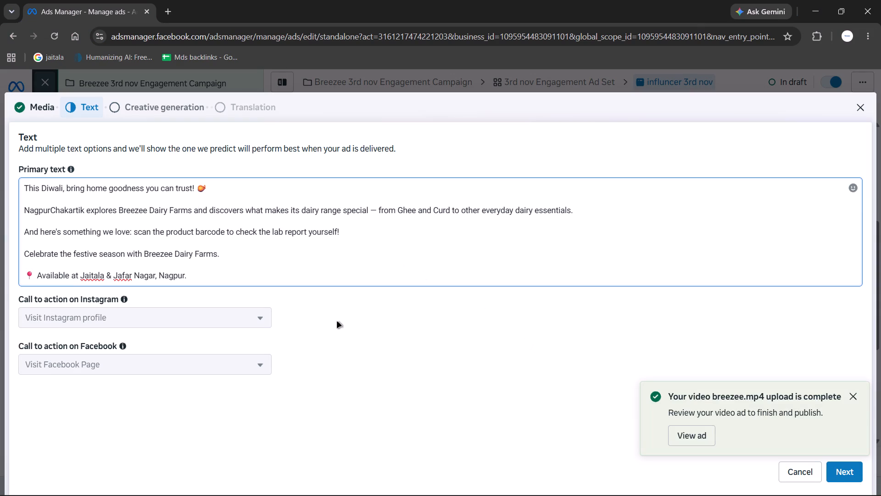
Remove the dash between "special" and "from Ghee and Curd" in the ad's primary text.
left_click(376, 211)
key("BackSpace")
key("BackSpace")
left_click(273, 251)
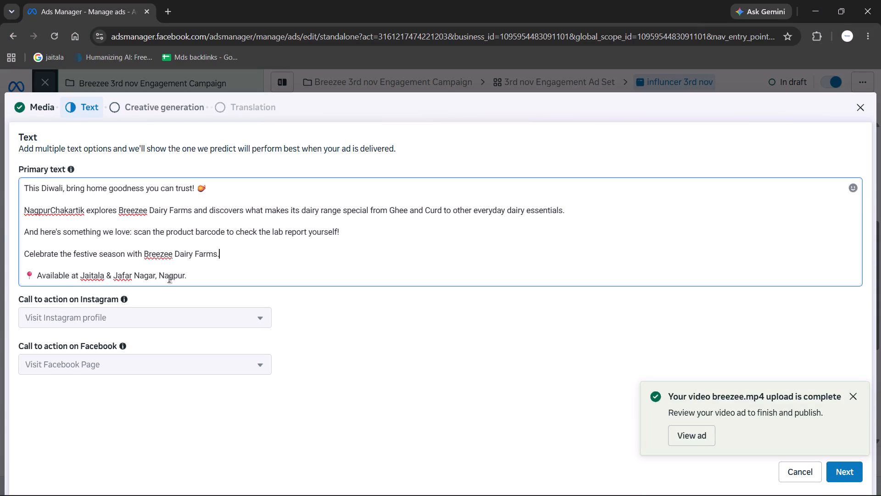
left_click(309, 266)
left_click(566, 320)
Dismiss the video upload notification and complete the creative setup without adding any AI-generated companion images.
left_click(852, 399)
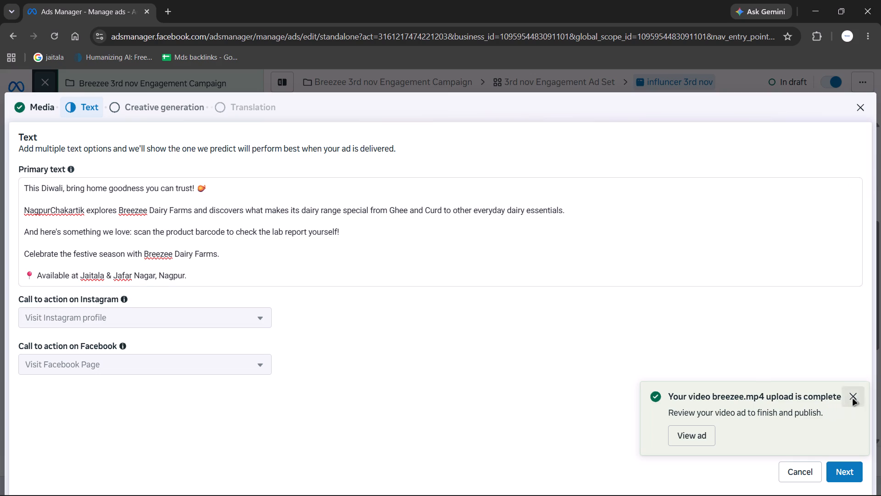
left_click(845, 467)
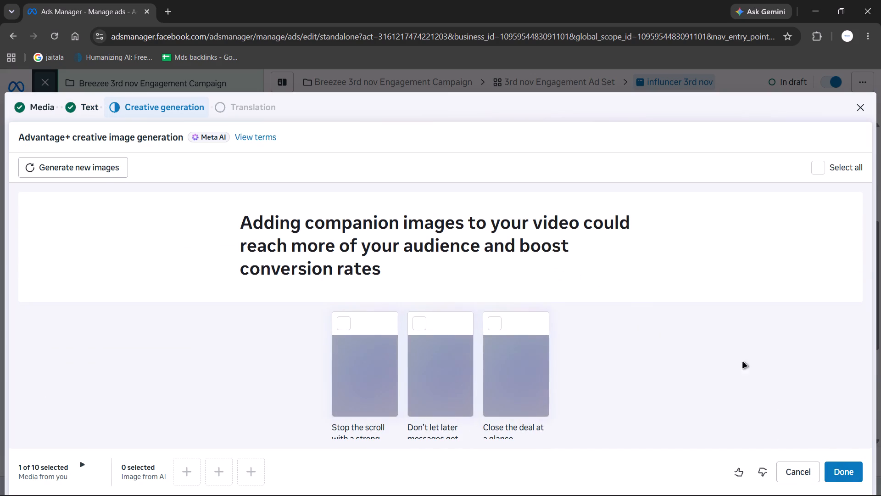
left_click(841, 472)
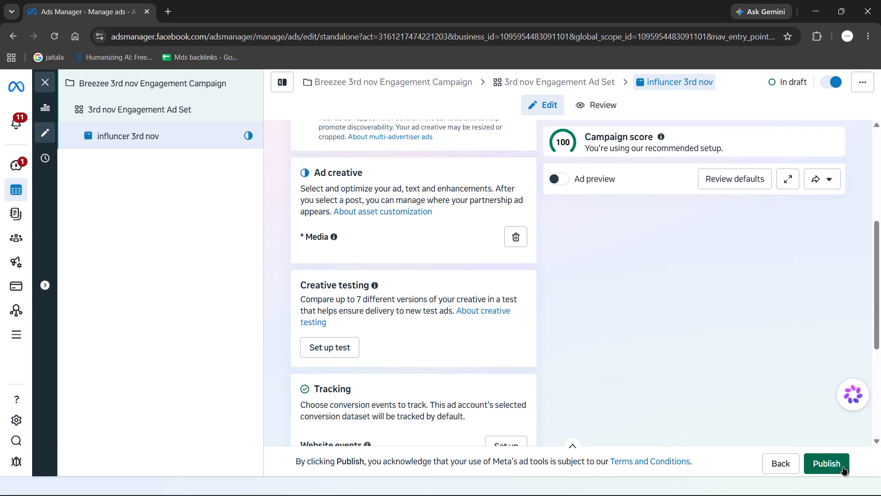
Turn on the ad preview for the influncer 3rd nov ad.
scroll(454, 288, "down", 17)
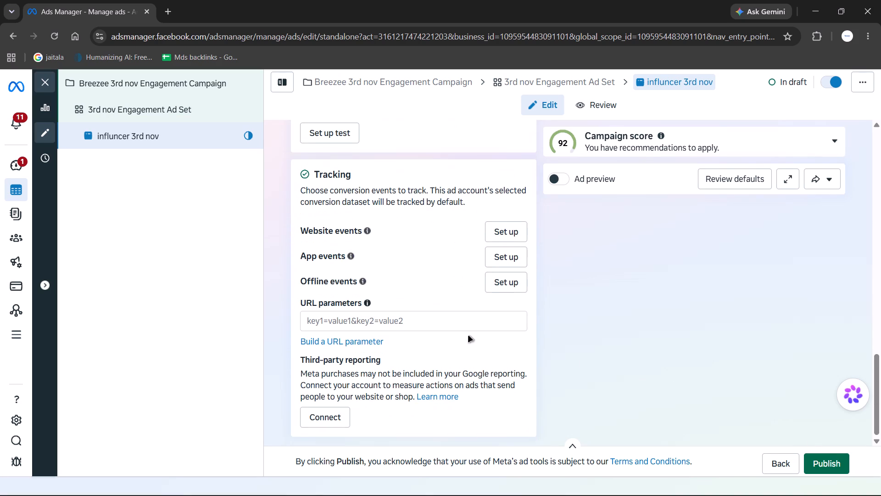
scroll(493, 311, "up", 16)
left_click(563, 182)
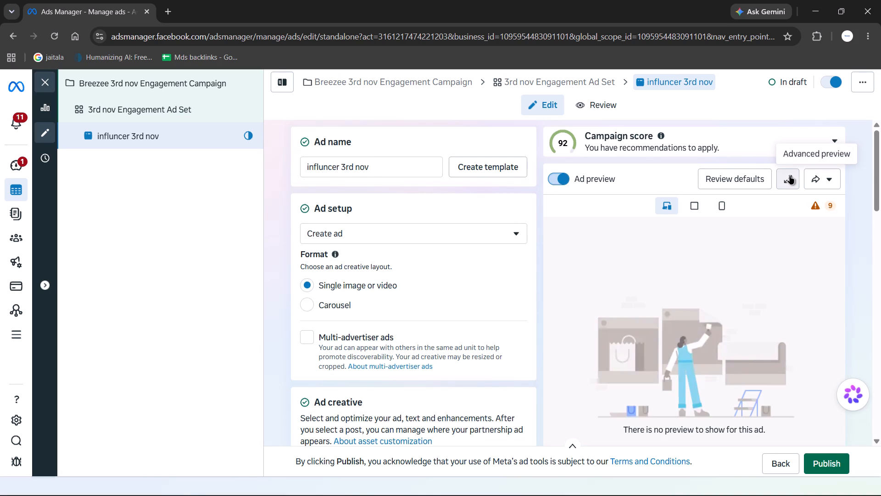
Look over the ad's uploaded media, primary text and call-to-action settings.
scroll(485, 243, "down", 12)
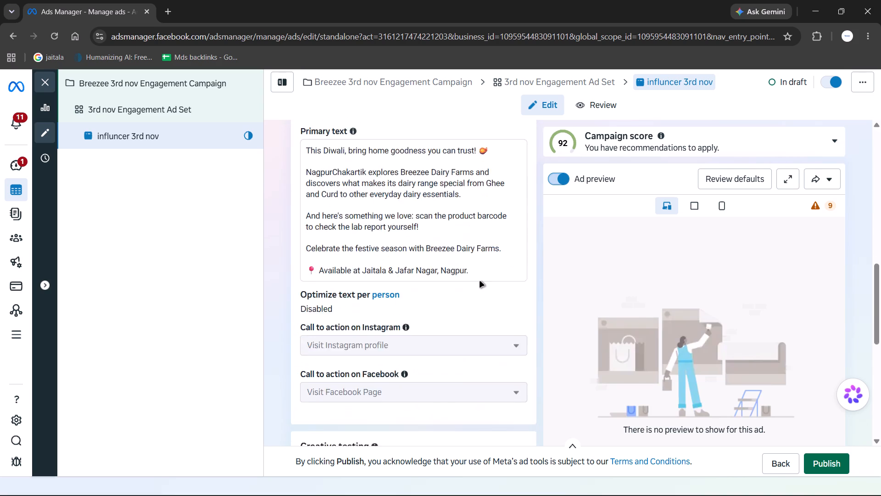
scroll(480, 282, "down", 10)
scroll(477, 341, "up", 16)
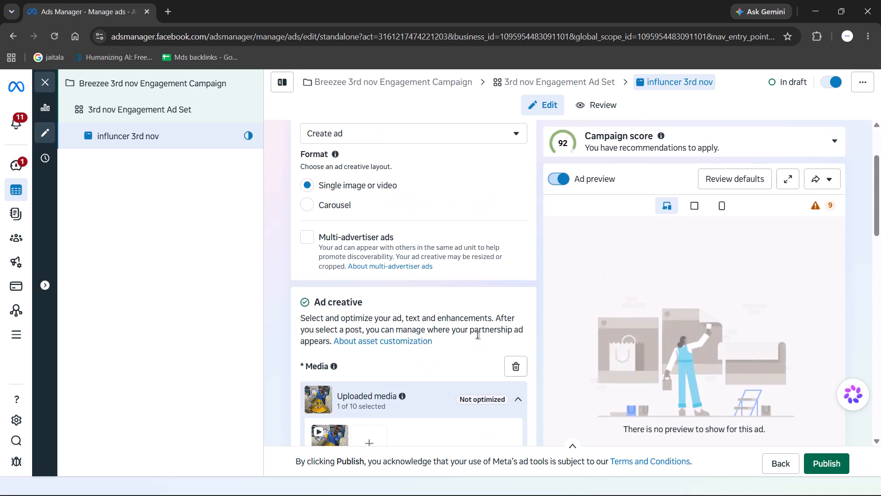
Publish the Breezee 3rd nov Engagement Campaign together with its ad set and the influncer 3rd nov ad.
scroll(477, 335, "up", 11)
left_click(847, 468)
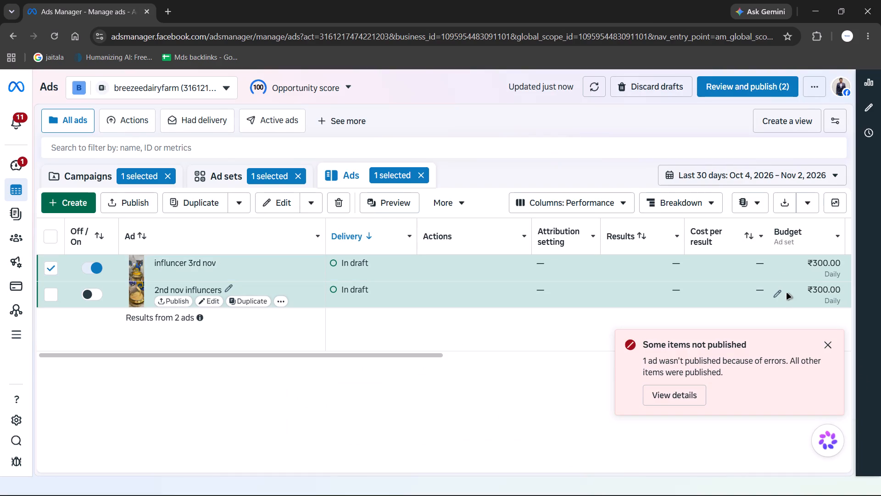
Open the publishing error details for the influncer 3rd nov ad and examine its settings for the cause.
left_click(683, 398)
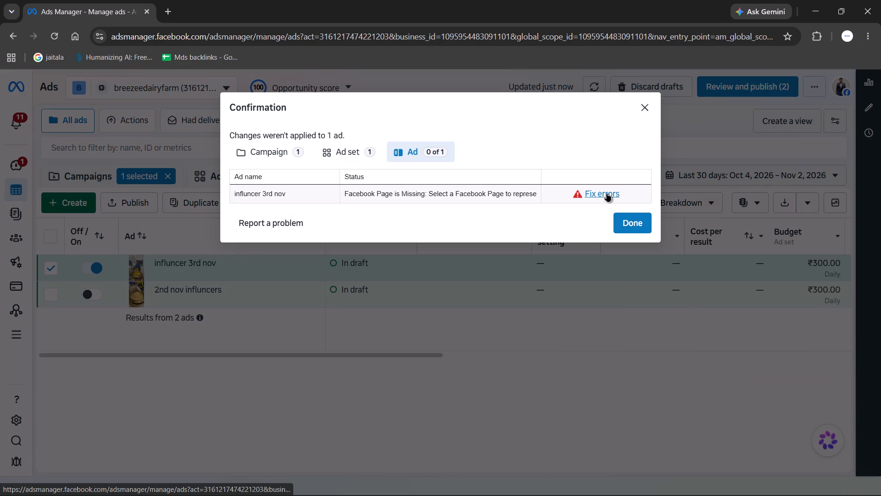
left_click(605, 192)
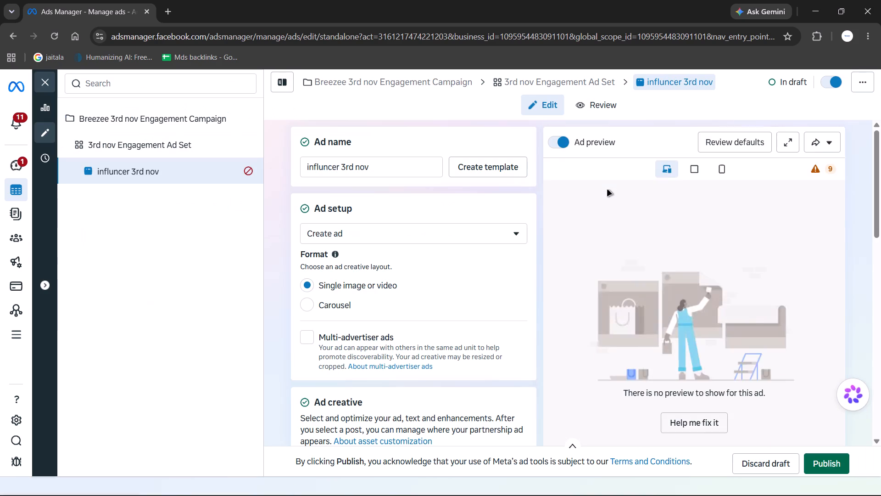
scroll(445, 254, "down", 8)
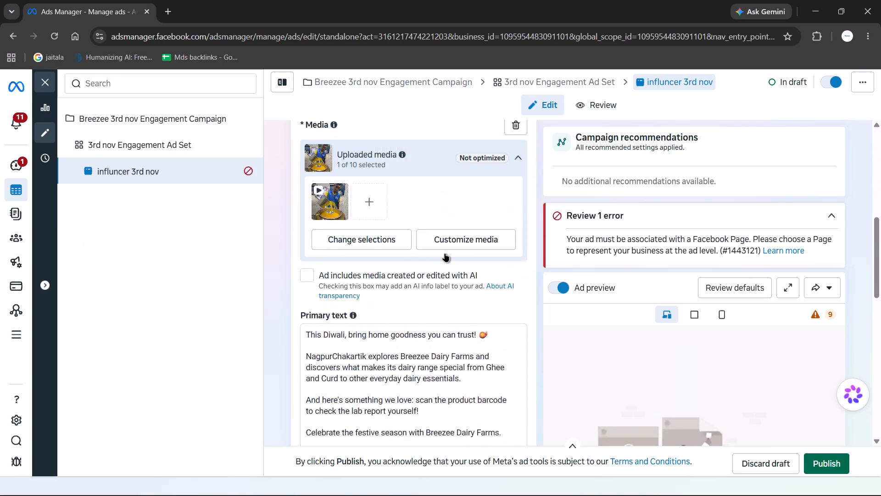
scroll(445, 254, "down", 4)
scroll(436, 257, "up", 7)
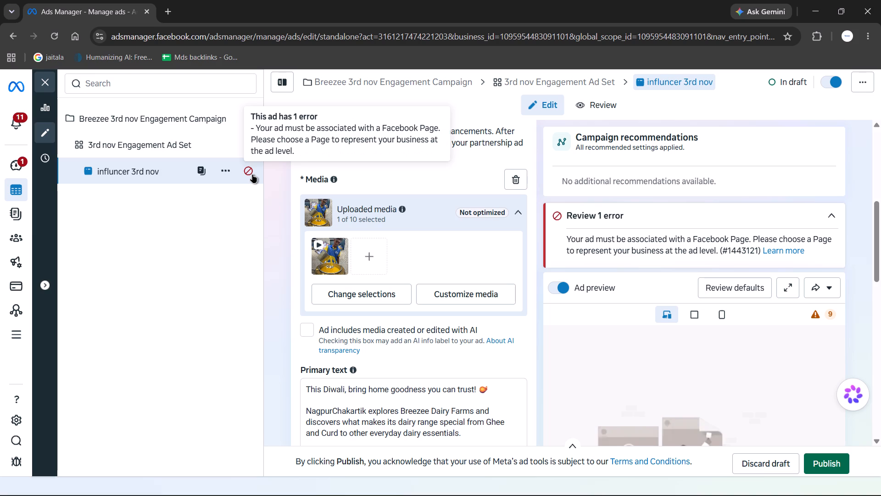
Examine the 3rd nov Engagement Ad Set's Facebook Page identity, destinations and audience settings, and return to the influncer 3rd nov ad.
left_click(178, 124)
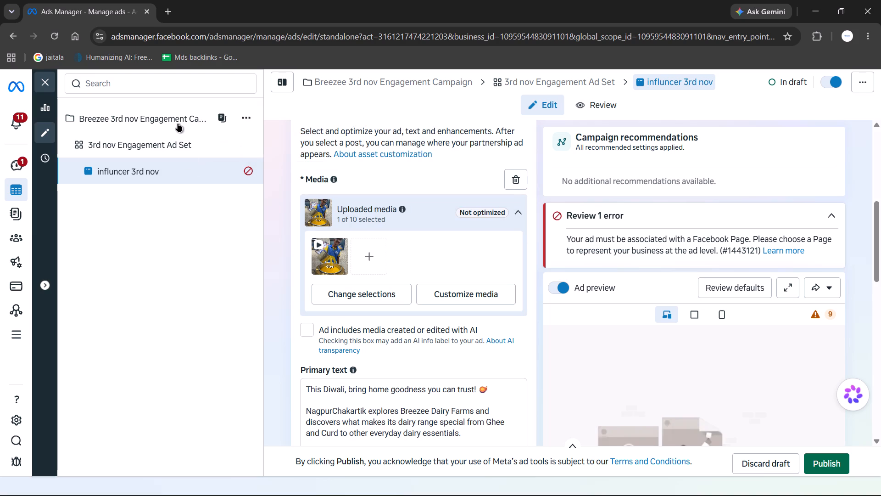
left_click(164, 146)
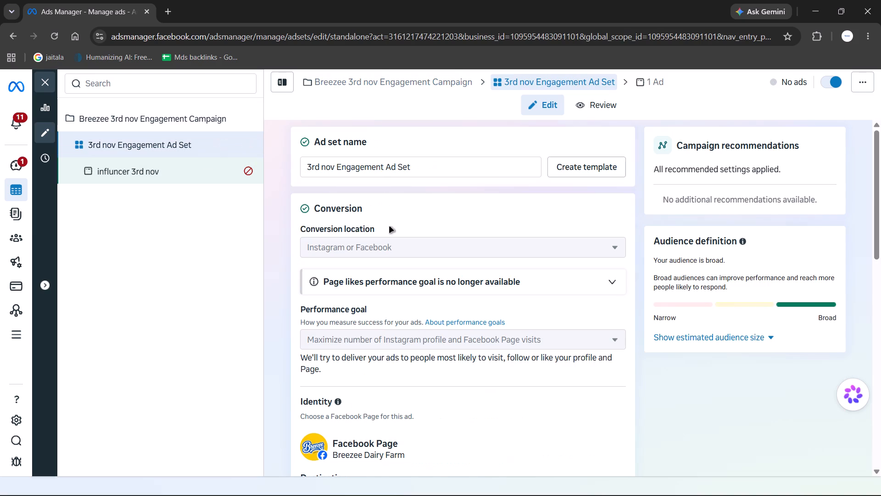
scroll(397, 245, "down", 1)
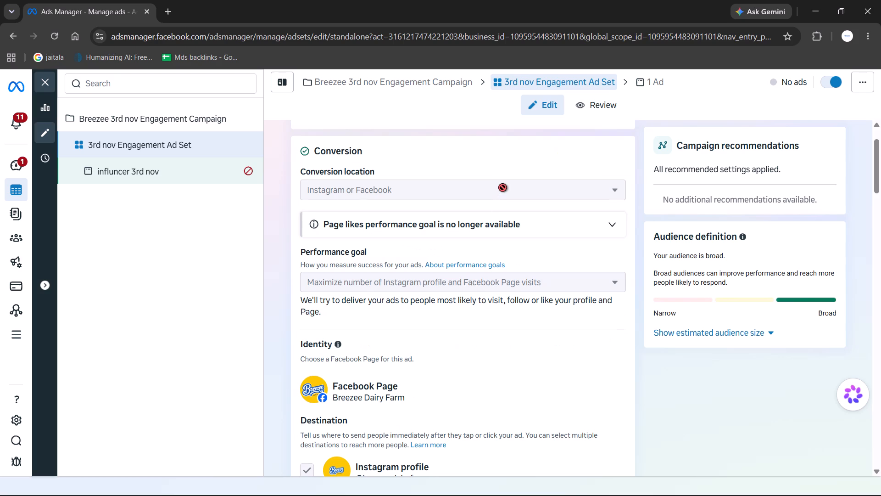
scroll(492, 239, "down", 2)
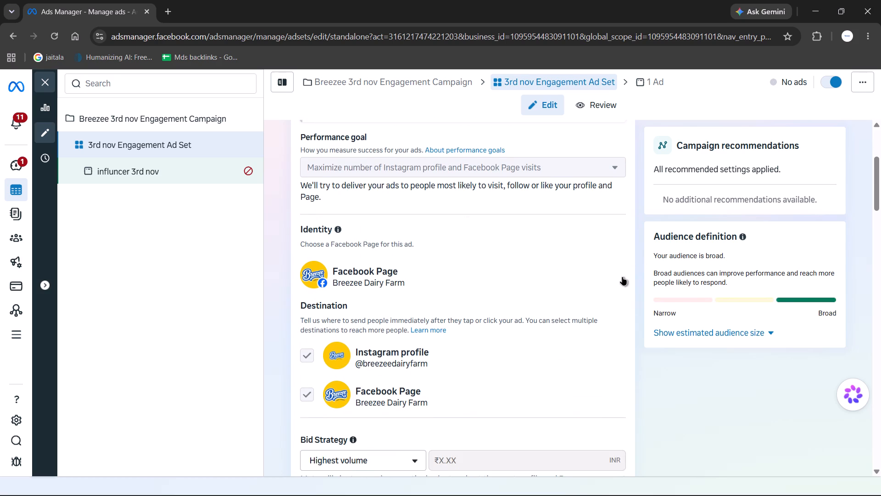
left_click(621, 277)
left_click(407, 307)
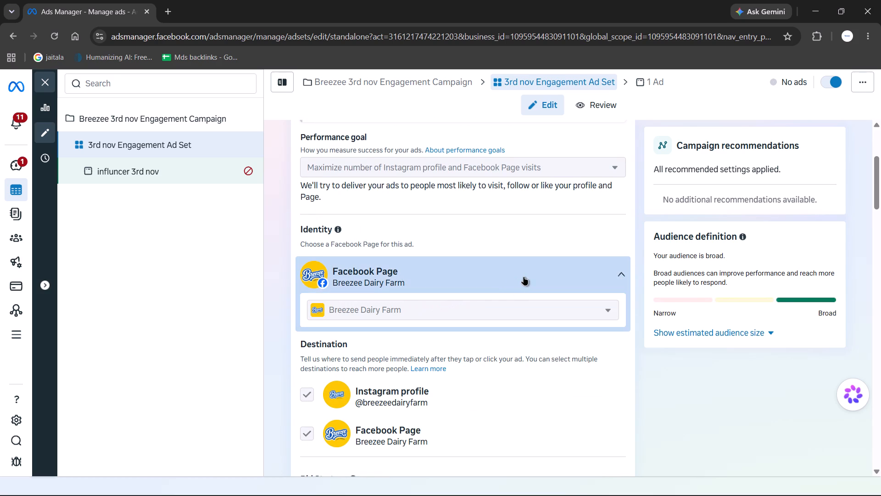
left_click(552, 270)
scroll(496, 260, "down", 3)
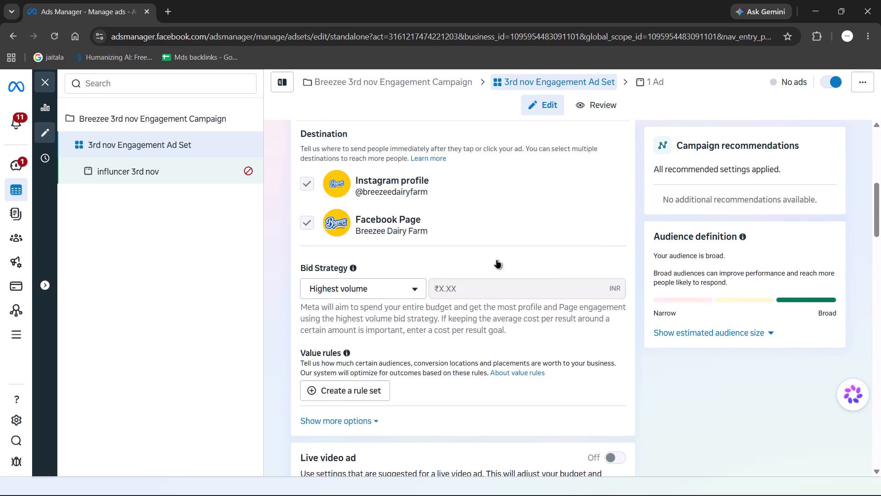
scroll(496, 260, "down", 19)
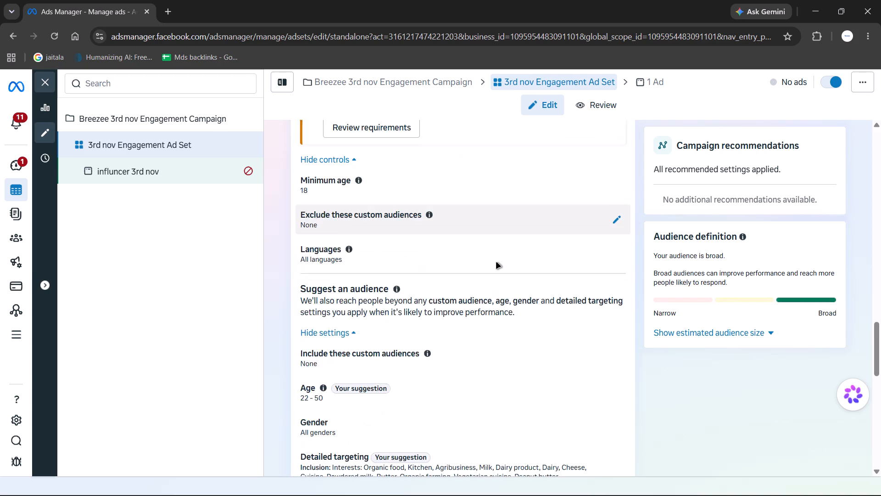
scroll(496, 263, "down", 16)
left_click(127, 171)
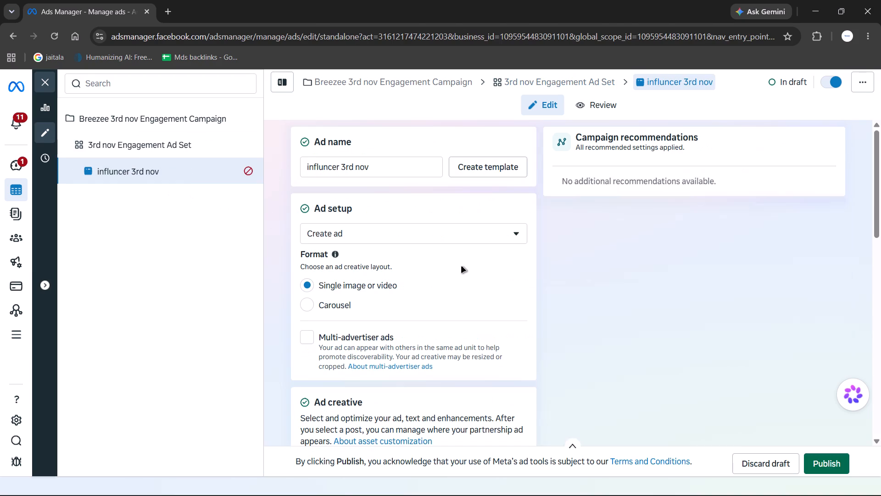
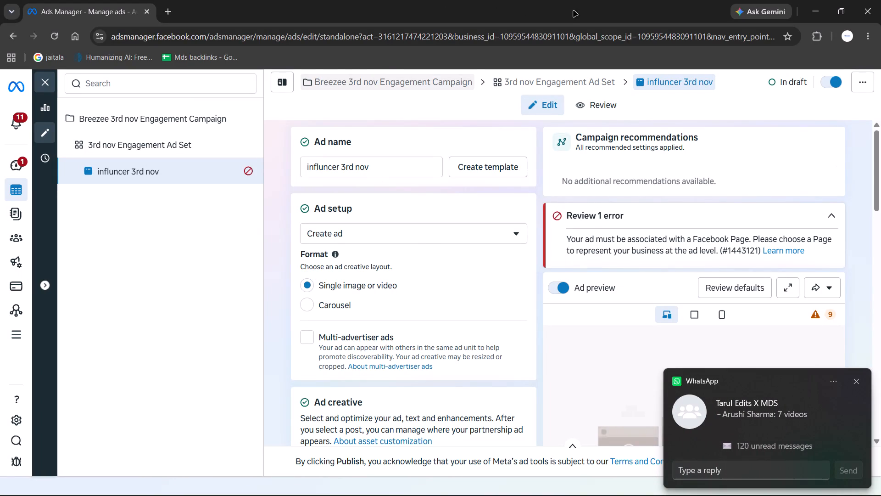
Review the campaign-level settings of Breezee 3rd nov Engagement Campaign, including campaign details, spending limit options, budget strategy and special ad categories.
left_click(200, 114)
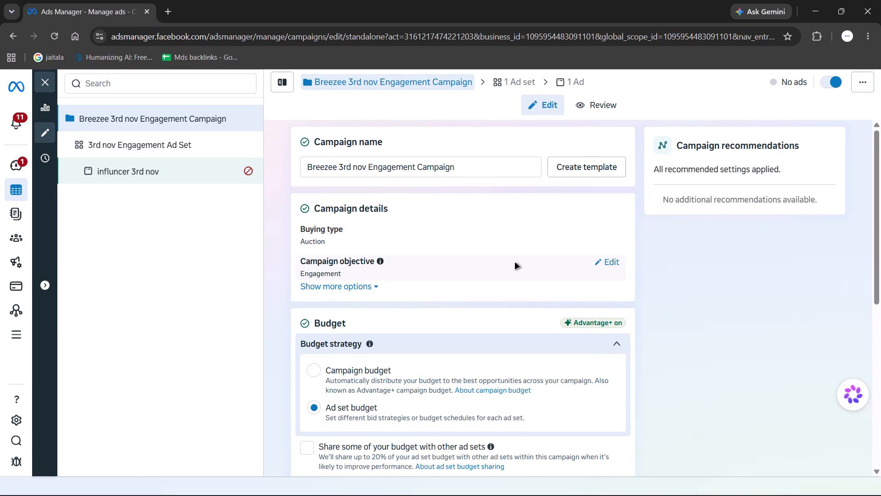
scroll(516, 263, "down", 2)
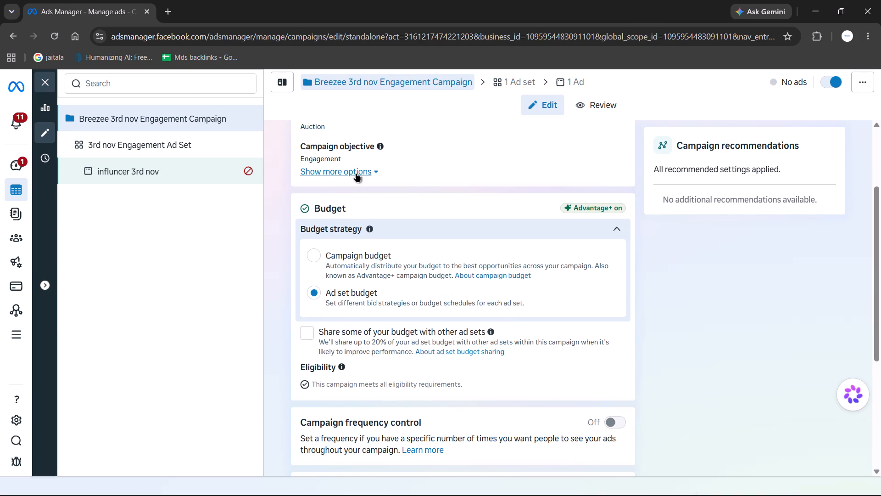
left_click(356, 174)
scroll(474, 220, "up", 2)
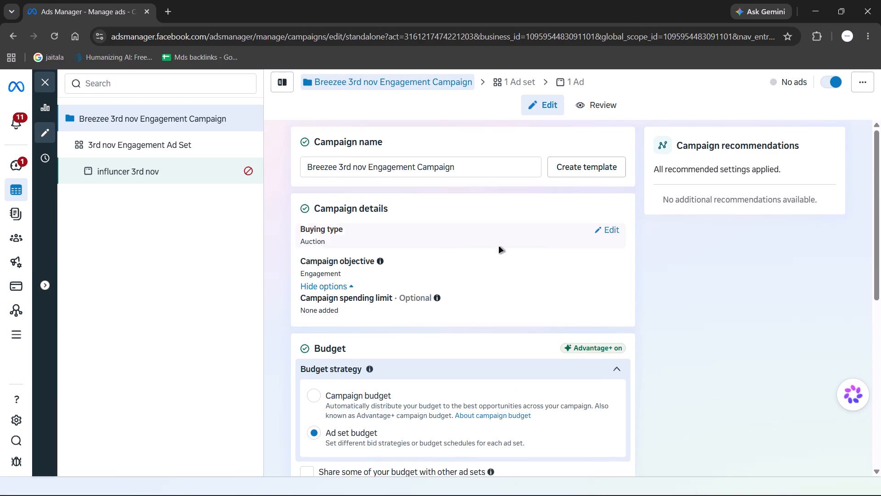
scroll(453, 287, "down", 5)
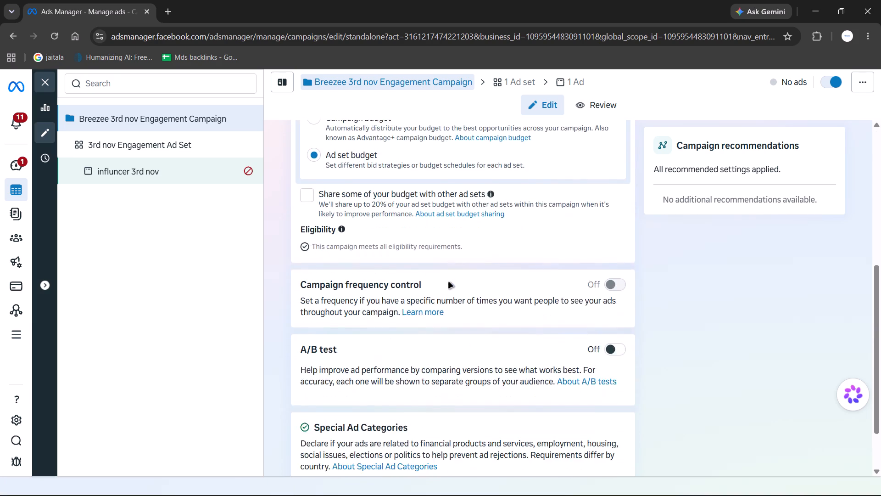
scroll(449, 282, "down", 2)
scroll(496, 282, "down", 2)
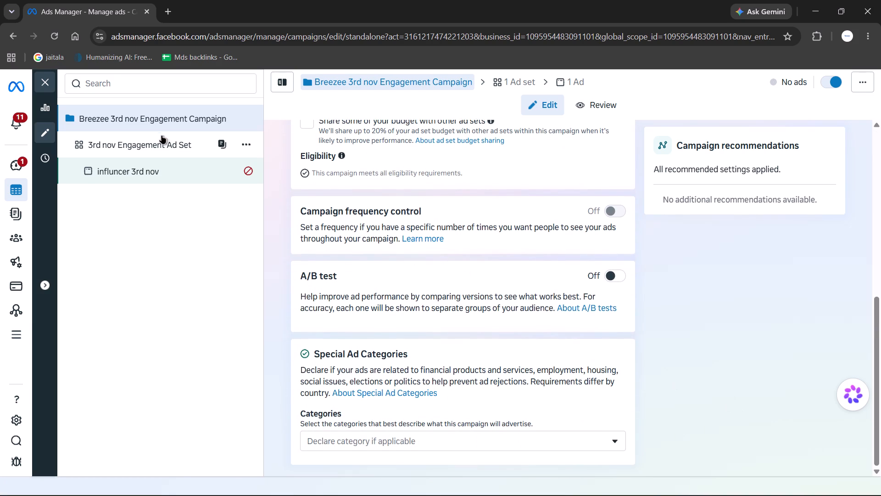
Review the 3rd nov Engagement Ad Set's conversion, Facebook Page identity, destination, bid strategy options, and budget and schedule settings.
left_click(159, 140)
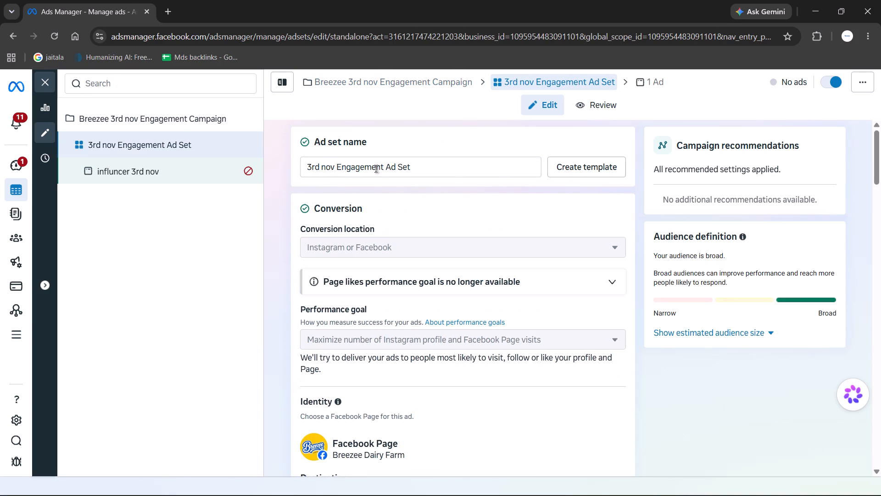
scroll(484, 198, "down", 1)
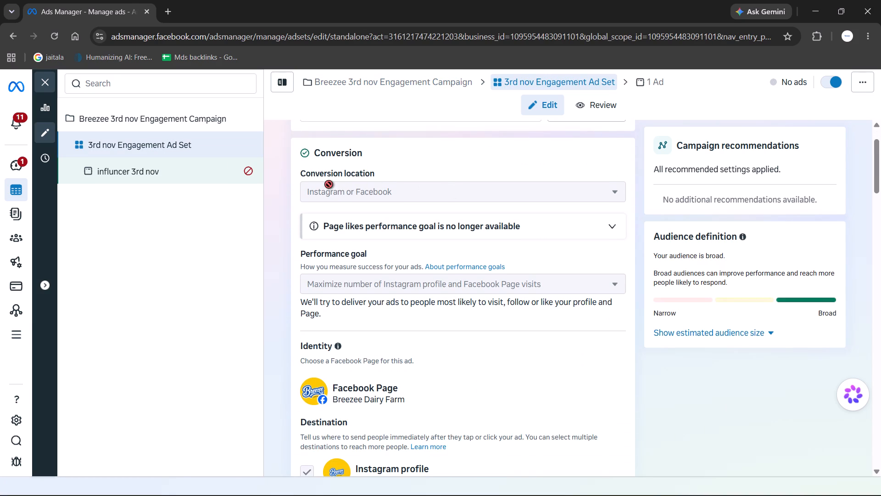
scroll(435, 192, "down", 2)
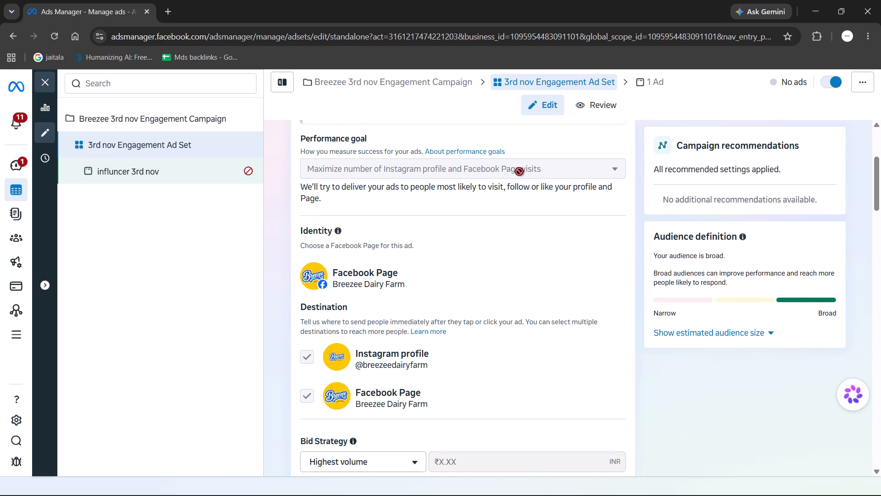
scroll(525, 171, "down", 1)
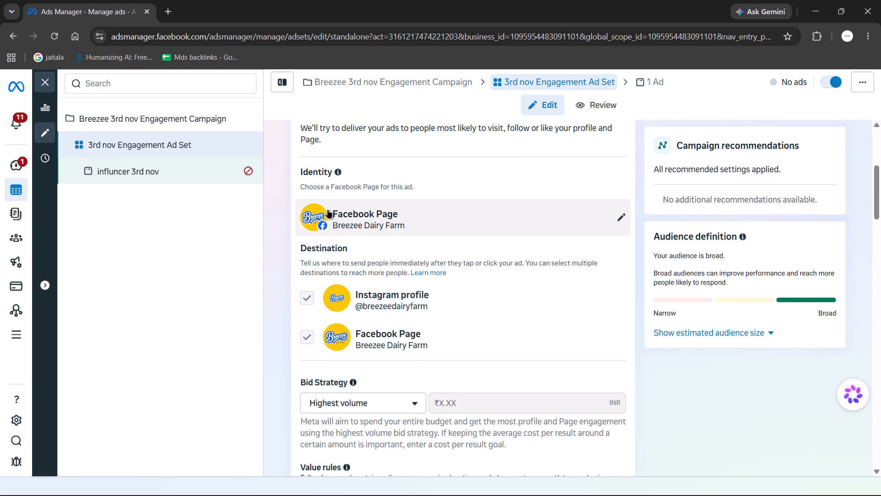
scroll(454, 276, "down", 3)
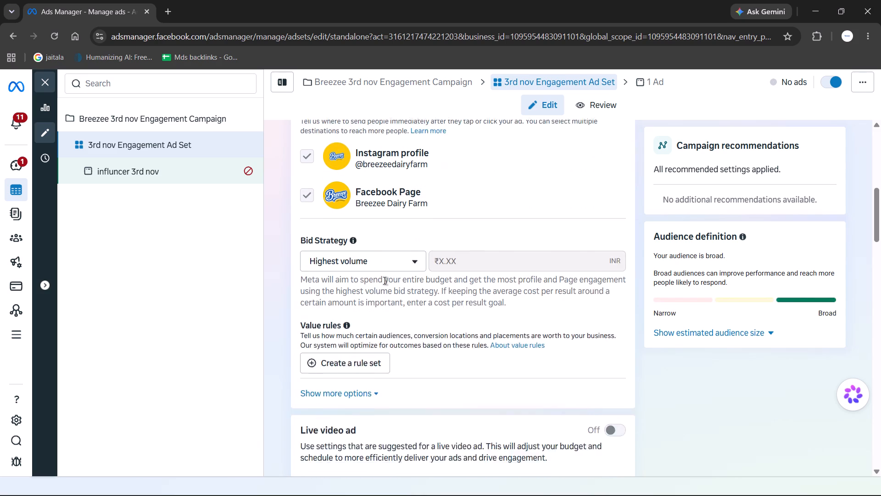
left_click(390, 237)
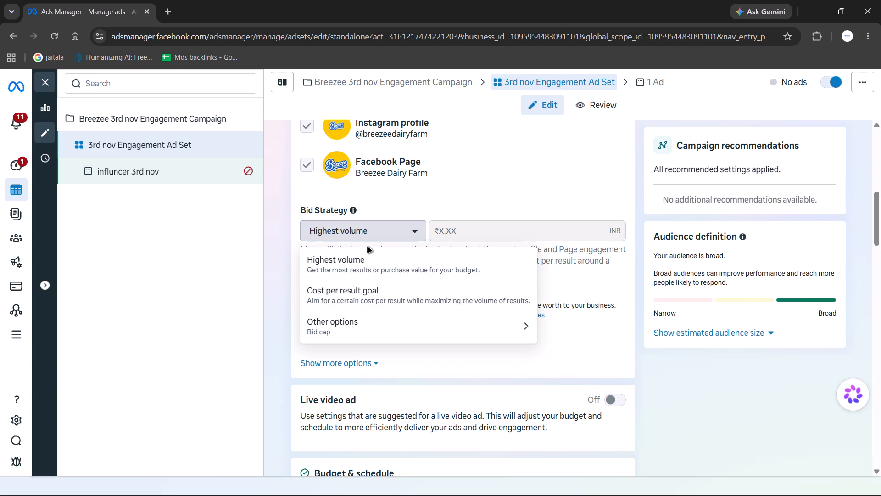
left_click(451, 190)
scroll(426, 252, "down", 5)
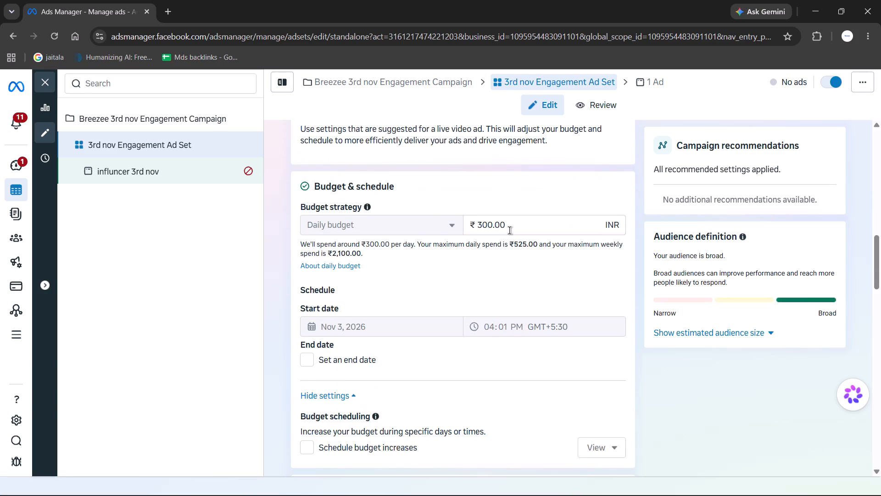
Look over the ad set's budget, schedule, location, age and detailed targeting settings.
scroll(509, 232, "down", 3)
scroll(385, 242, "down", 1)
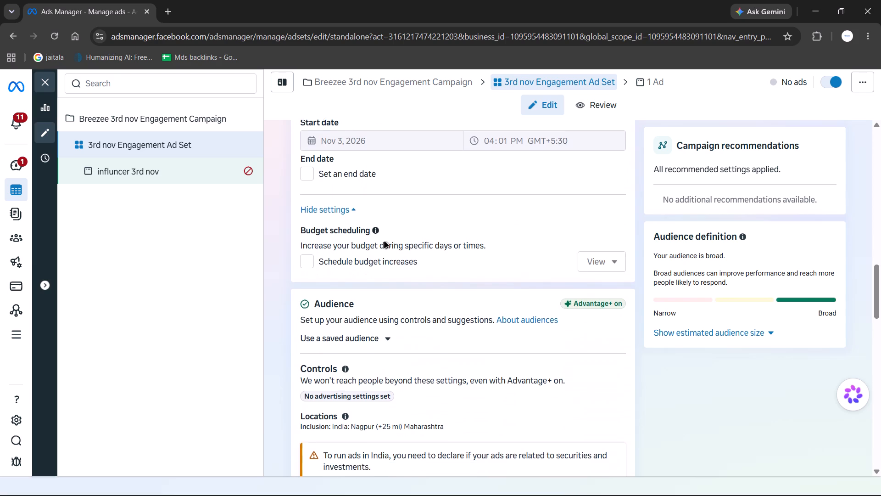
scroll(385, 242, "down", 3)
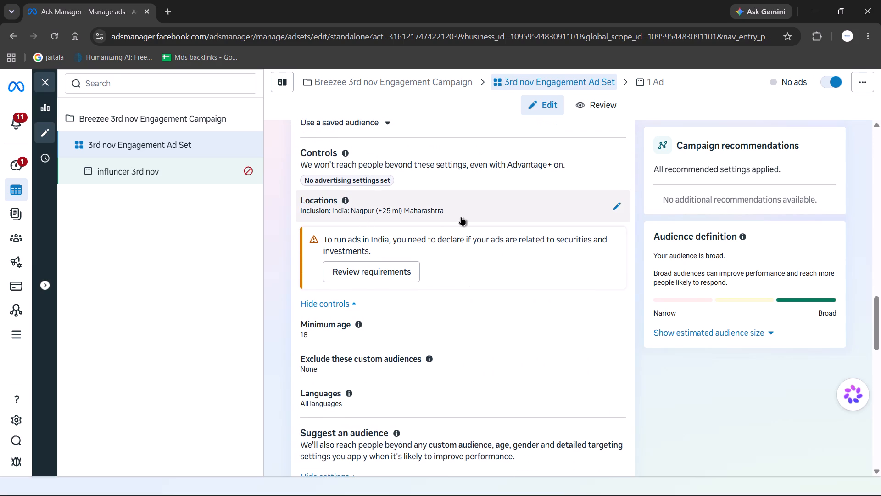
scroll(461, 217, "down", 3)
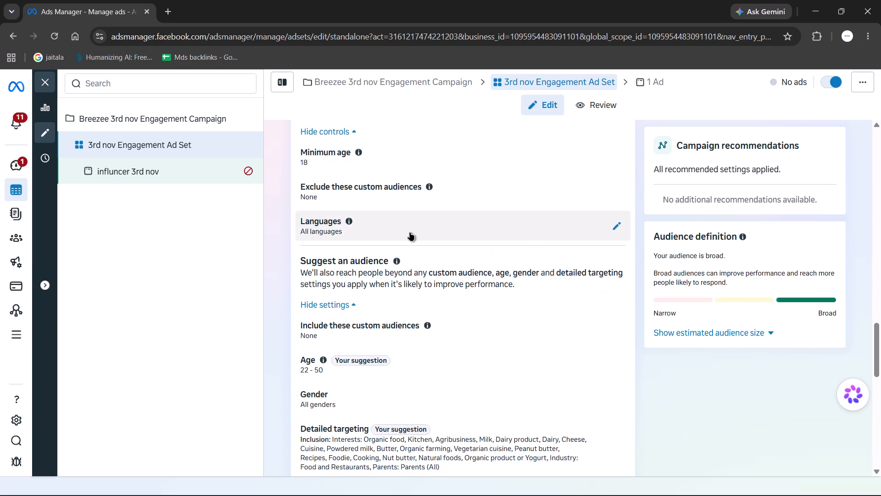
scroll(410, 232, "down", 1)
scroll(352, 278, "down", 1)
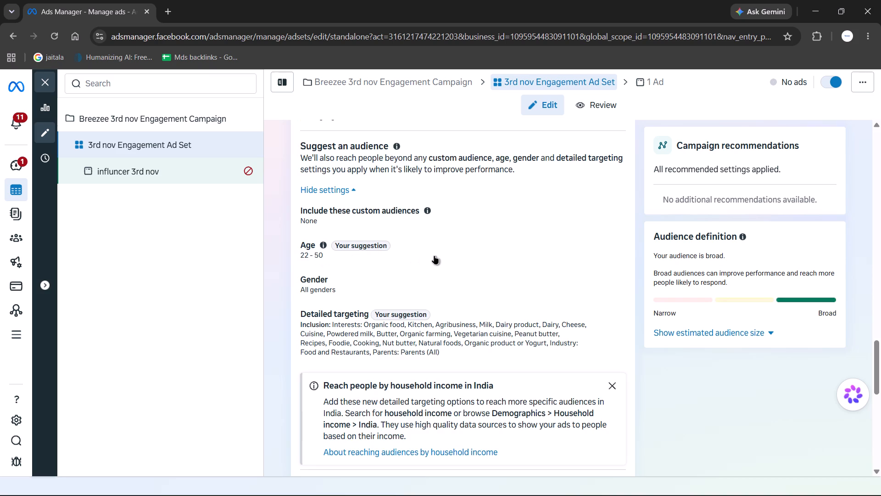
scroll(434, 256, "down", 1)
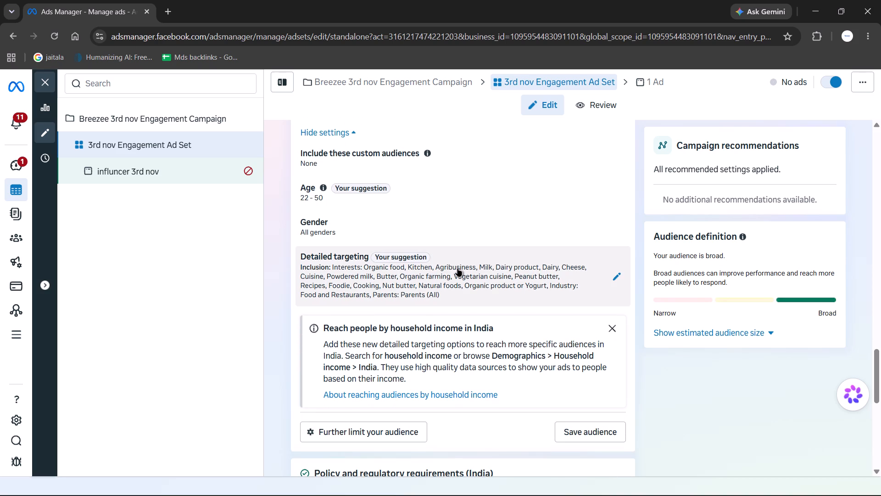
Look over the 3rd nov Engagement Ad Set's placement, device and platform settings.
scroll(457, 268, "down", 11)
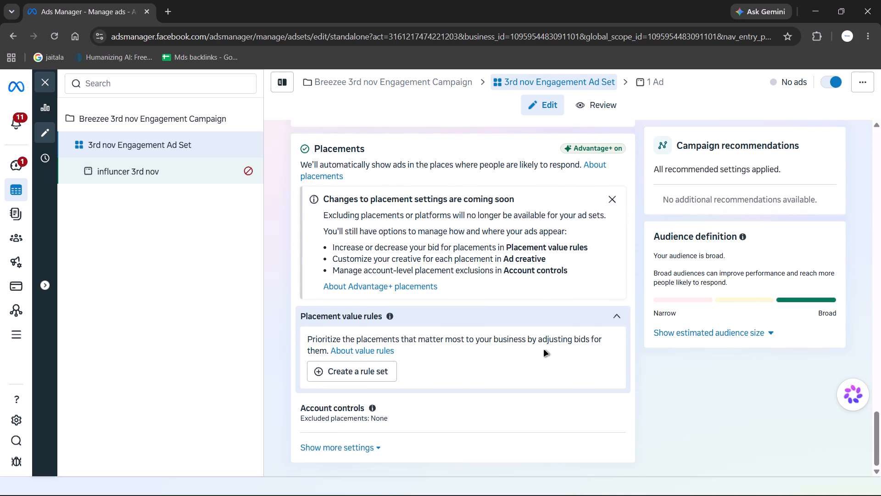
left_click(371, 447)
scroll(505, 281, "down", 3)
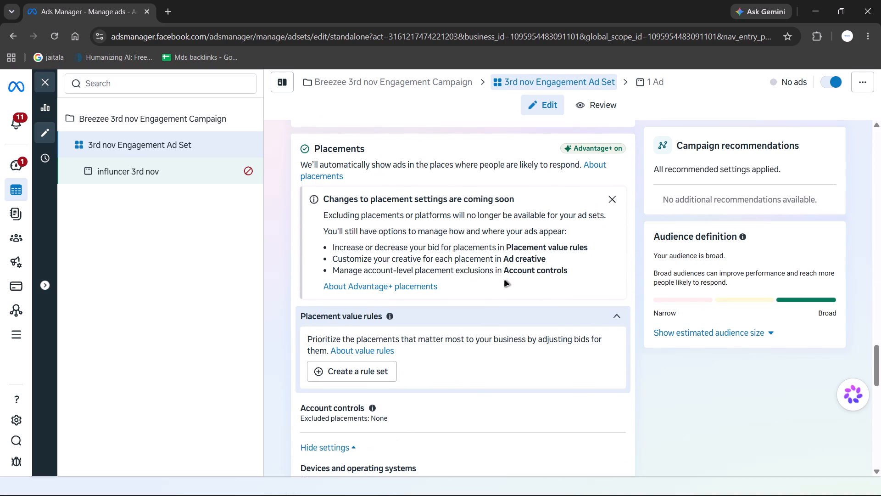
scroll(506, 279, "down", 6)
scroll(510, 368, "down", 4)
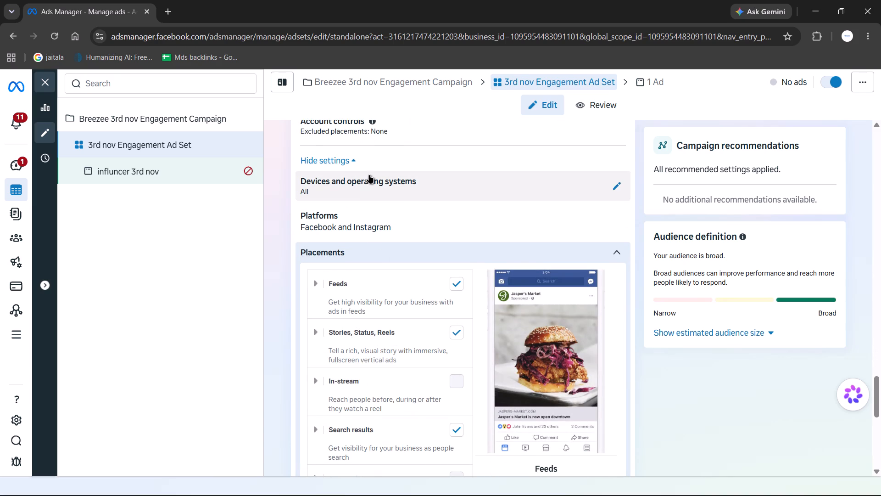
scroll(379, 203, "up", 1)
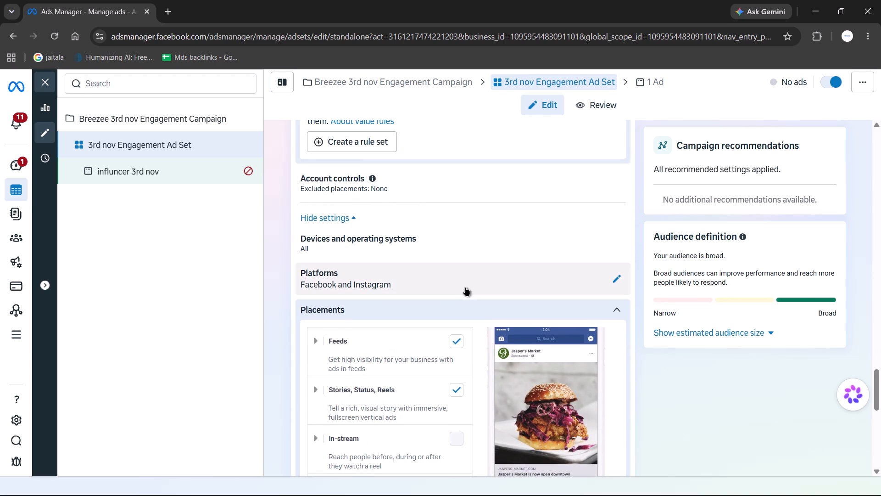
left_click(614, 276)
scroll(465, 258, "down", 1)
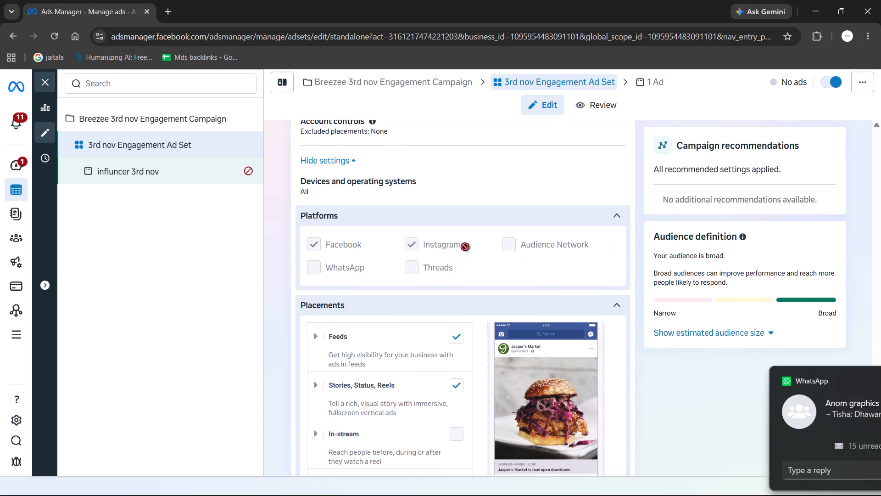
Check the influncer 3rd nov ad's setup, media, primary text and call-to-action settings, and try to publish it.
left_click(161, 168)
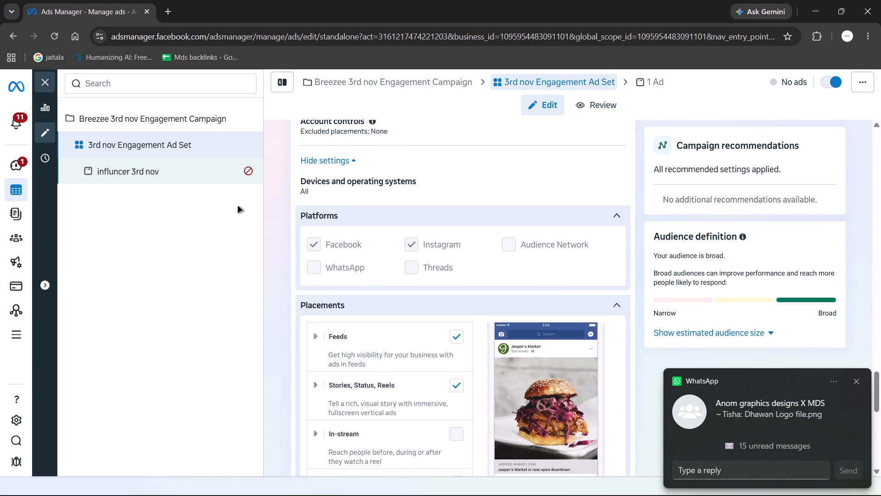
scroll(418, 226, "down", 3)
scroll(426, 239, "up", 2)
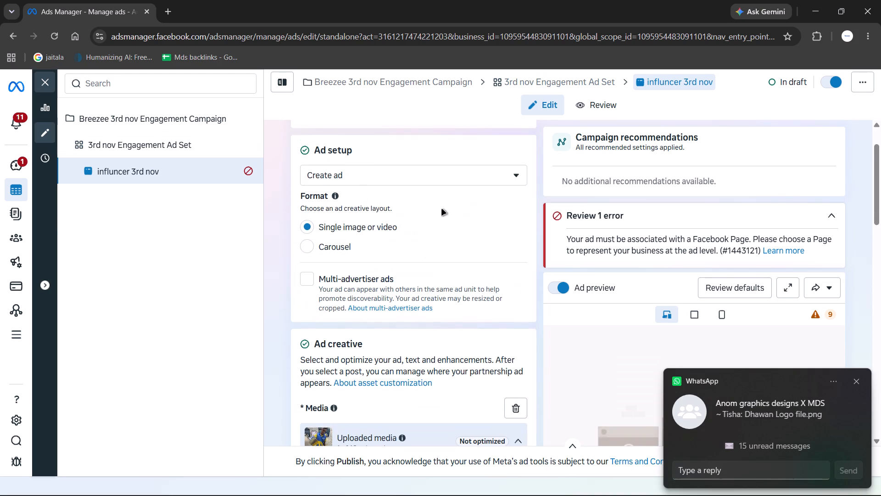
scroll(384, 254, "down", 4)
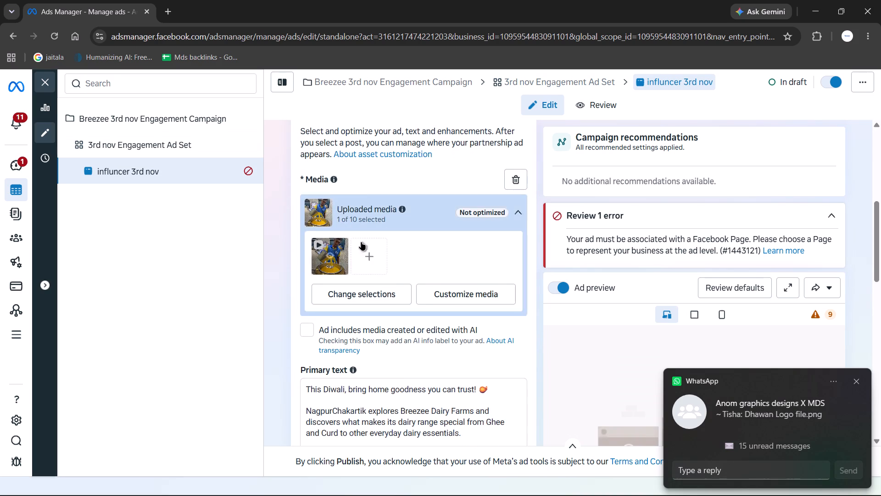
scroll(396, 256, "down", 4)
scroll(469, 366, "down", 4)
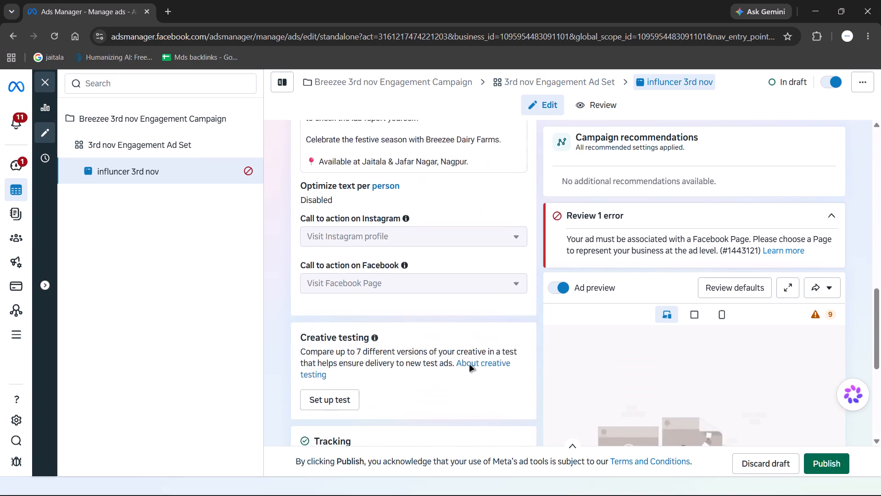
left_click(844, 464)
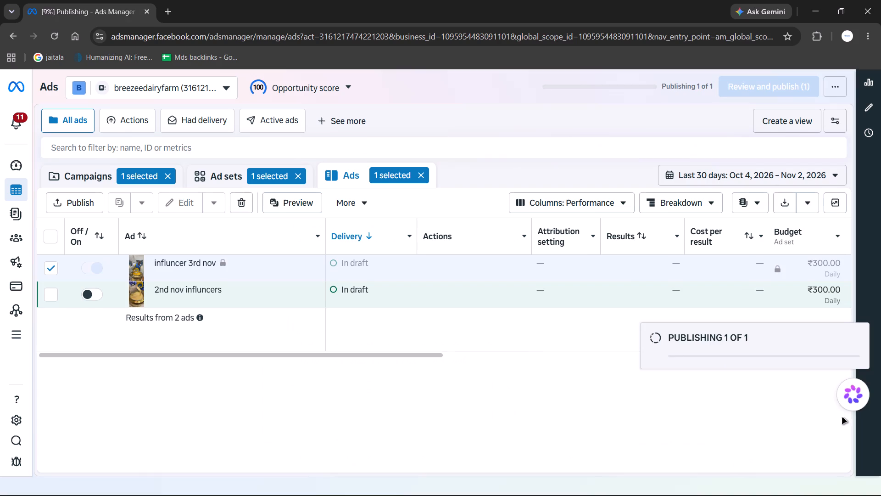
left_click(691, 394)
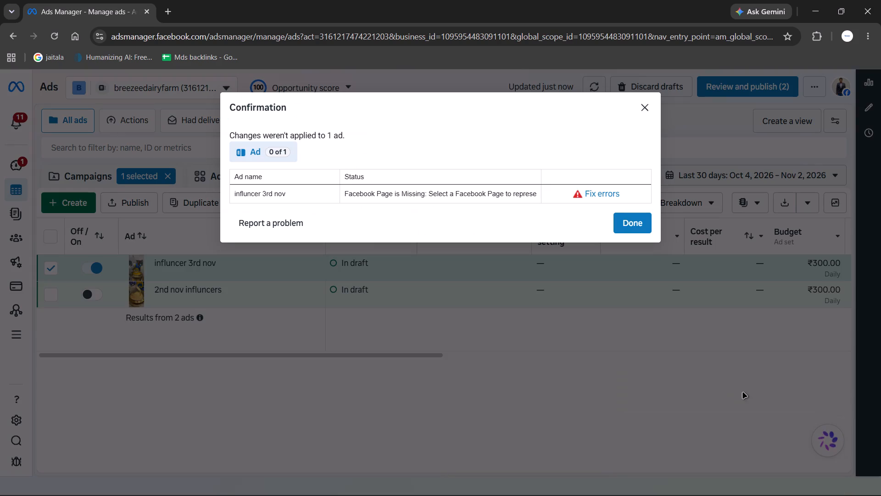
Review the influncer 3rd nov ad's publishing error in the ad editor and close the editor.
left_click(608, 194)
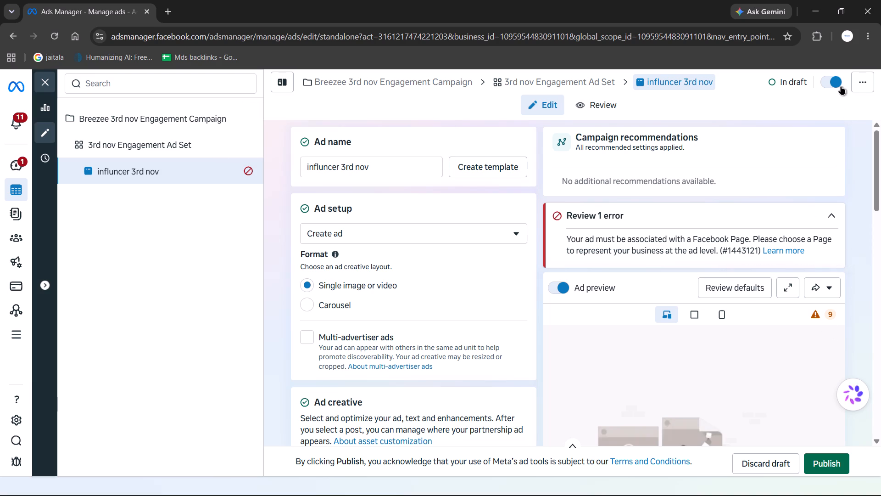
left_click(43, 81)
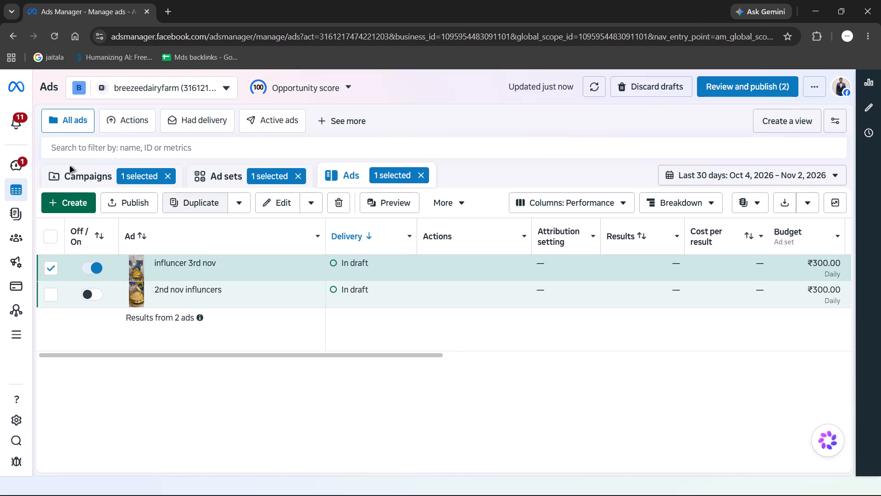
Clear the campaign, ad set and ad selections, and select only the Breezee 3rd nov Engagement Campaign.
left_click(70, 167)
left_click(166, 175)
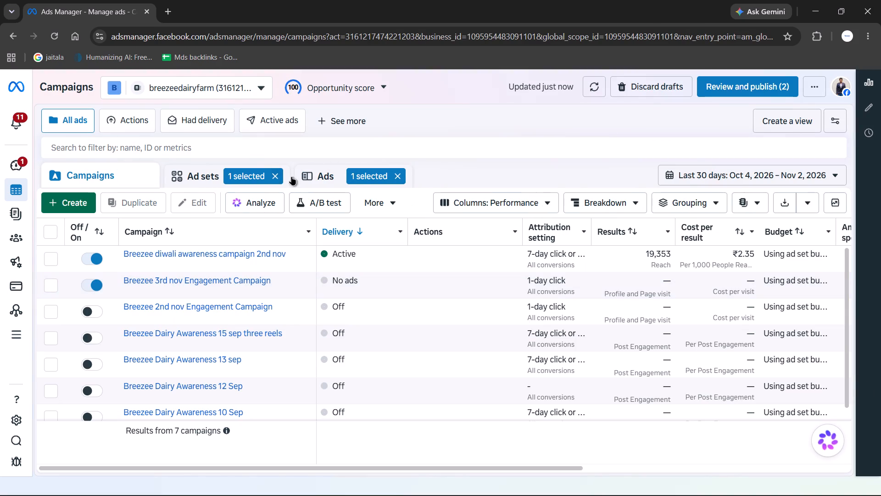
left_click(274, 176)
left_click(390, 174)
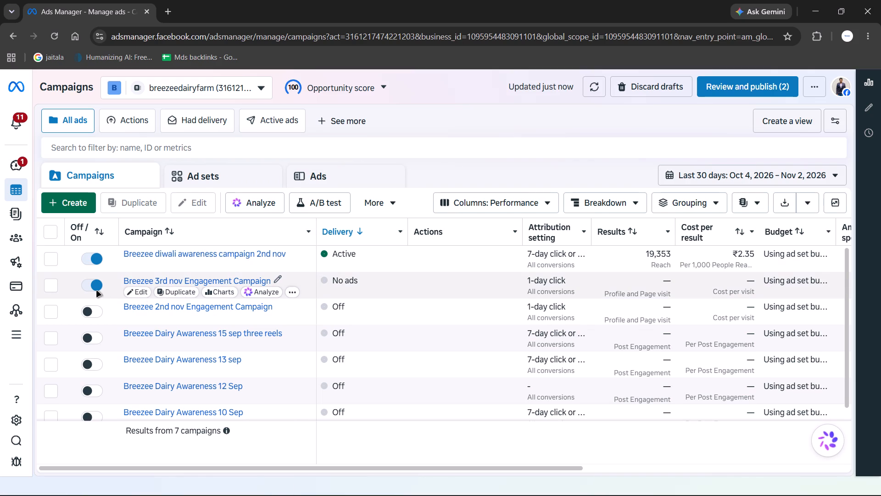
left_click(53, 290)
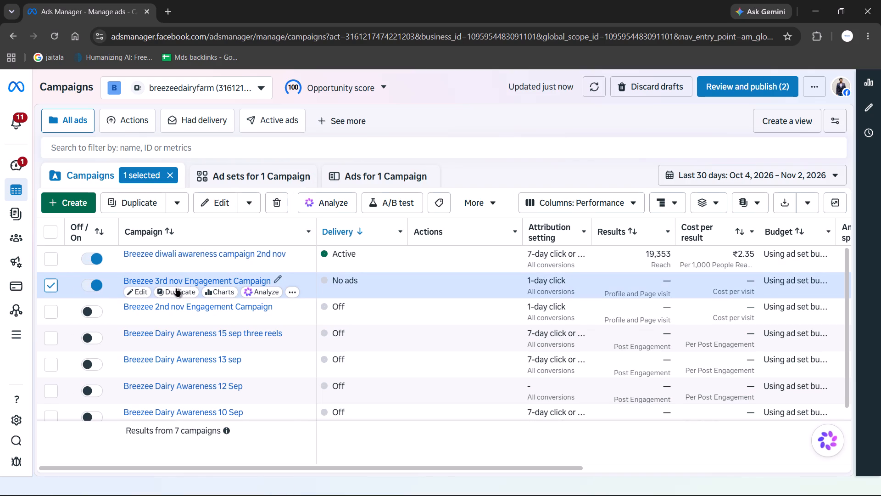
Delete the influncer 3rd nov ad from the 3rd nov Engagement Ad Set.
left_click(243, 175)
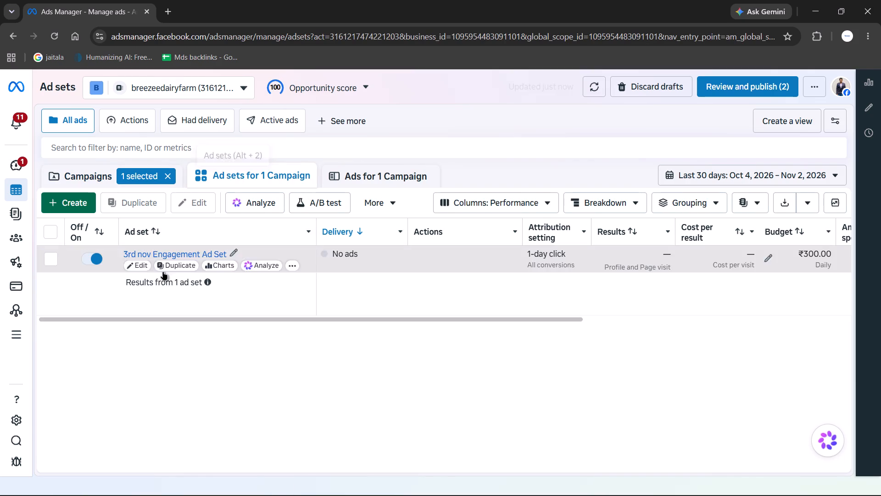
left_click(55, 256)
left_click(344, 178)
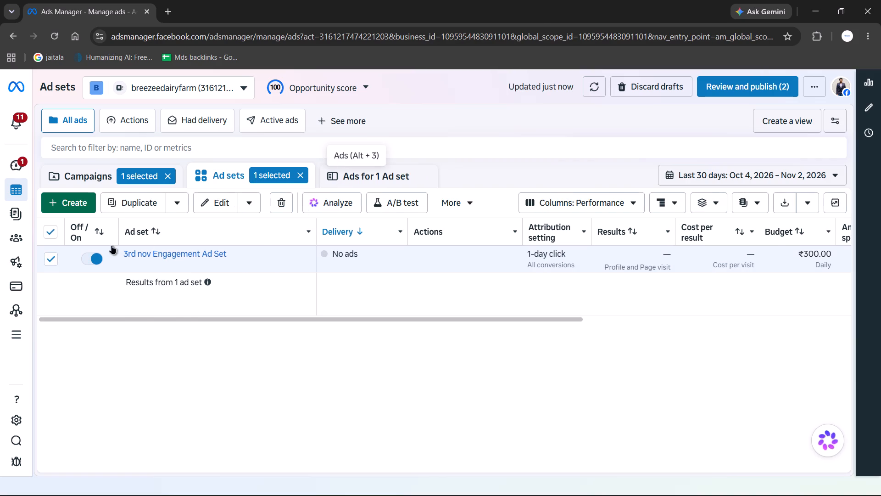
left_click(48, 264)
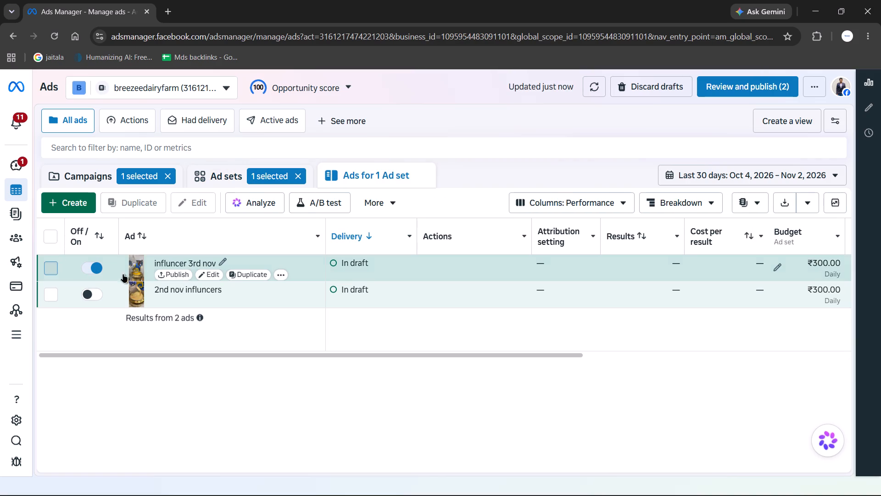
left_click(336, 203)
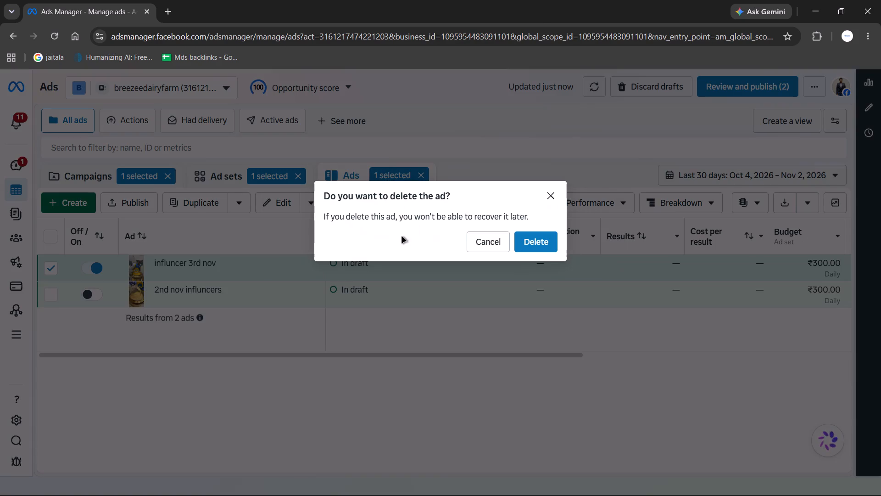
left_click(530, 236)
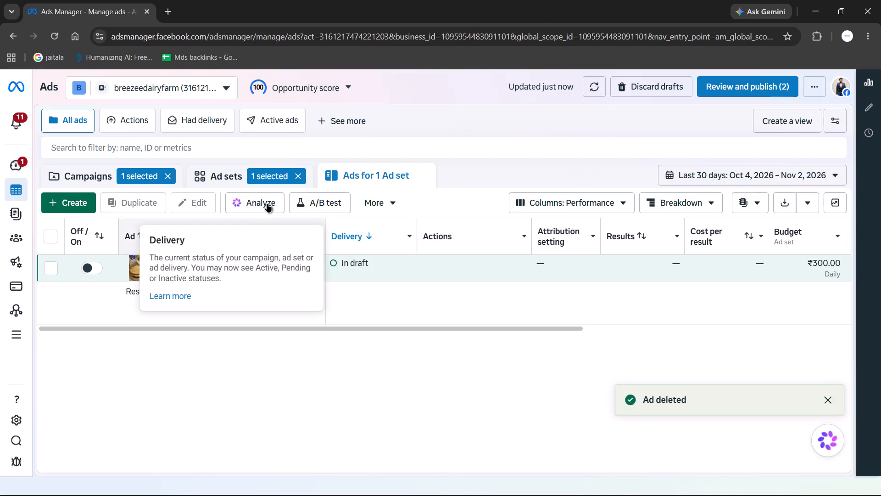
Delete the Breezee 3rd nov Engagement Campaign.
left_click(95, 180)
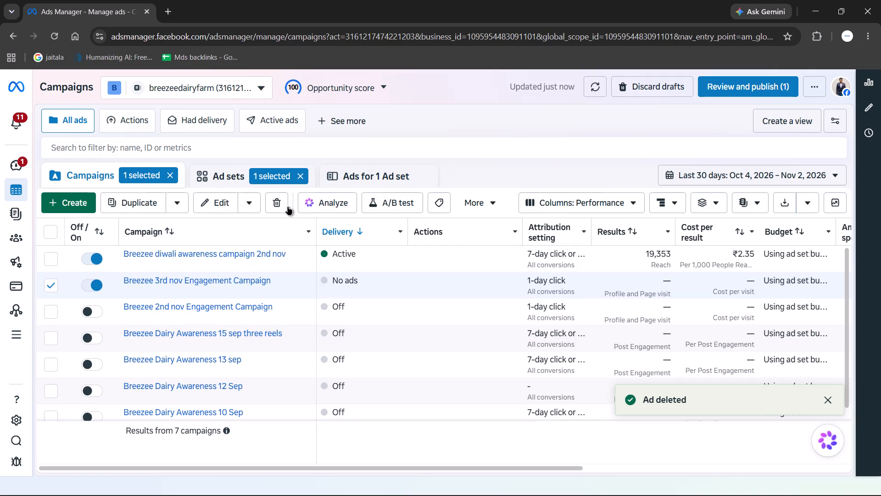
left_click(282, 207)
left_click(528, 241)
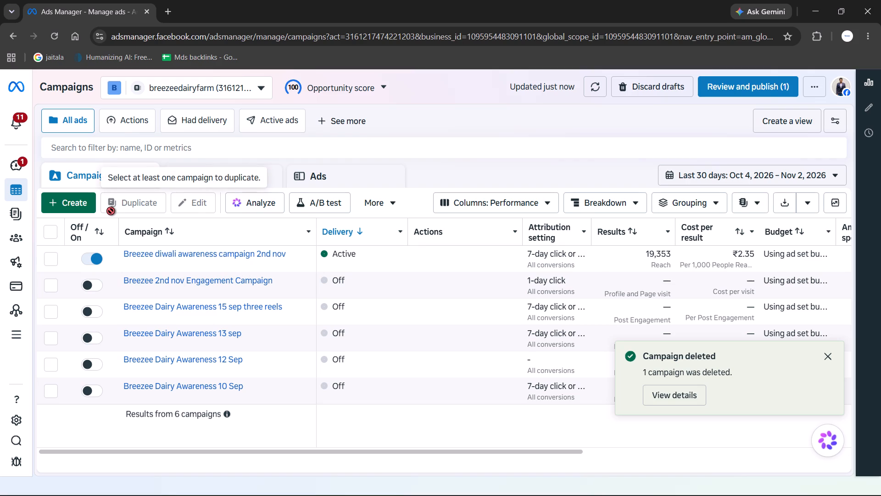
Create a new Auction campaign with the Engagement objective.
left_click(87, 209)
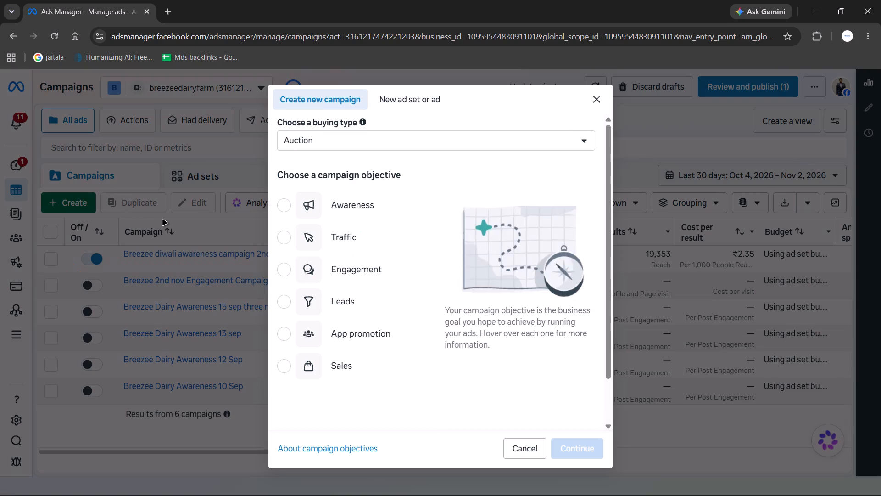
left_click(304, 273)
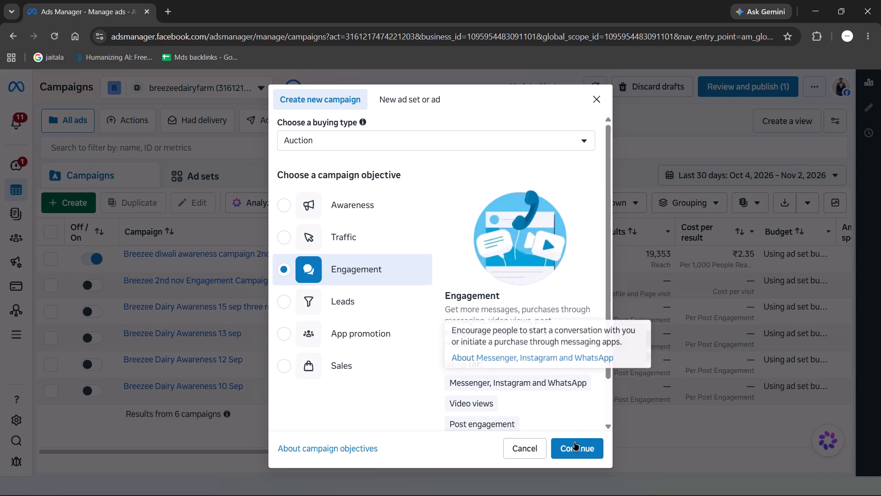
left_click(576, 446)
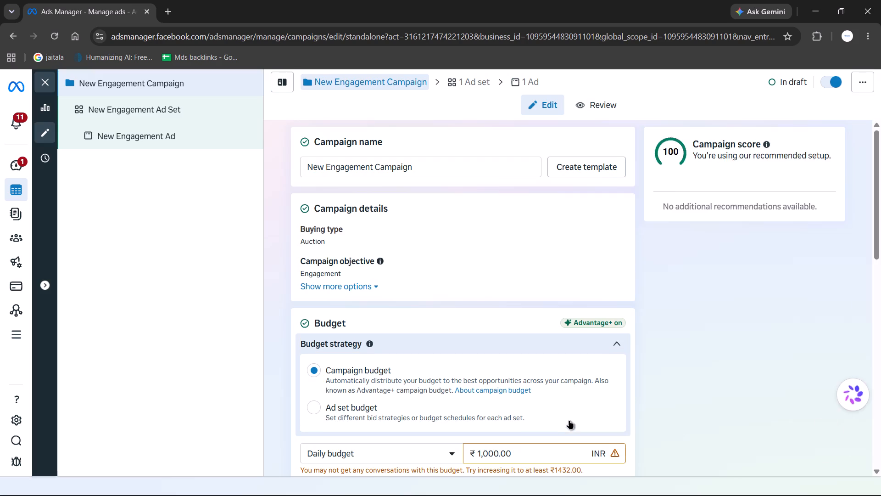
Rename the new campaign as 3rd nov Engagement Campaign.
left_click_drag(326, 170, 293, 173)
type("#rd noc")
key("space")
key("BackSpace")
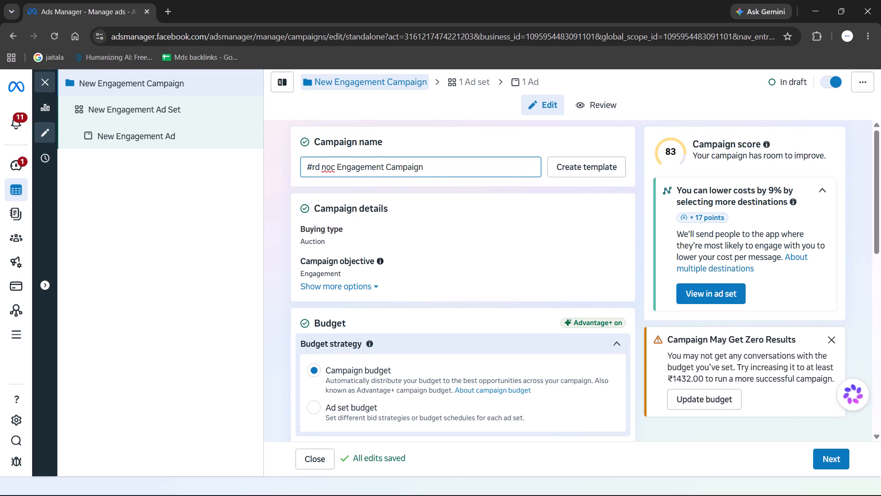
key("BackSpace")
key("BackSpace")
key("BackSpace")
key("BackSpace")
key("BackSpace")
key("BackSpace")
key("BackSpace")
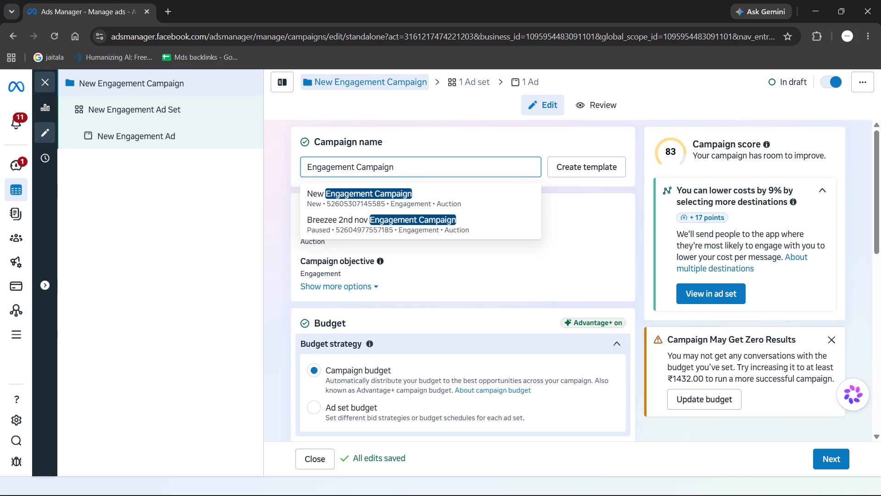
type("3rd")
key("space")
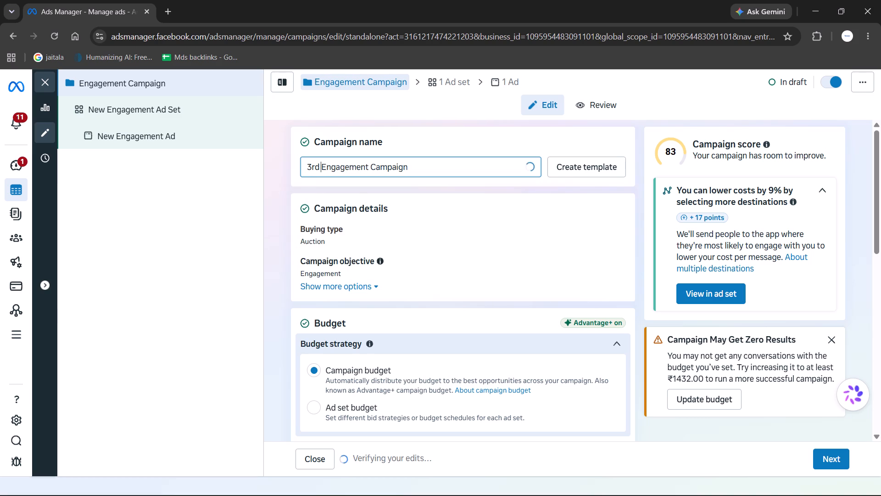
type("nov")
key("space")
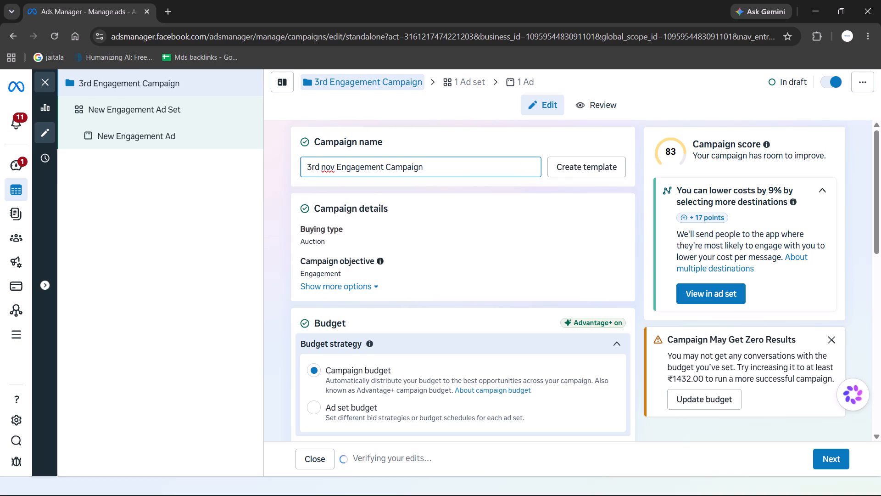
Switch the campaign's budget strategy to Ad set budget.
scroll(445, 257, "down", 2)
left_click(327, 293)
scroll(513, 304, "down", 1)
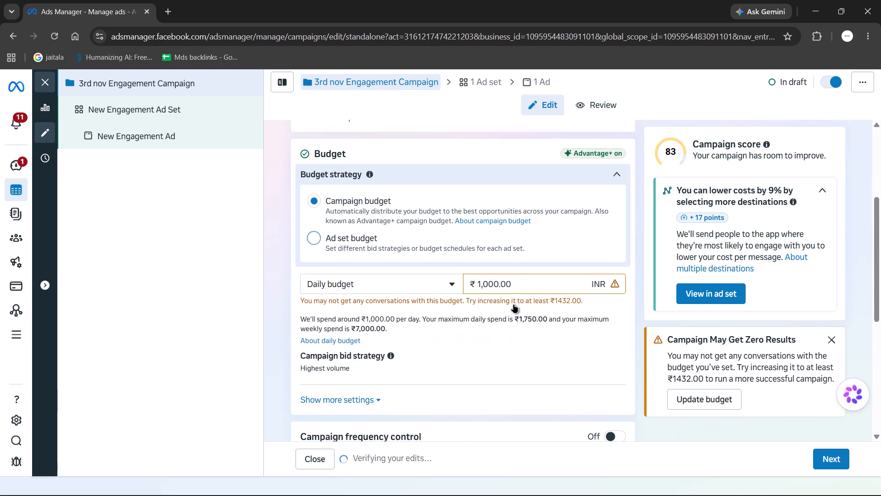
Set the New Engagement Ad Set's conversion location to Instagram or Facebook.
left_click(117, 102)
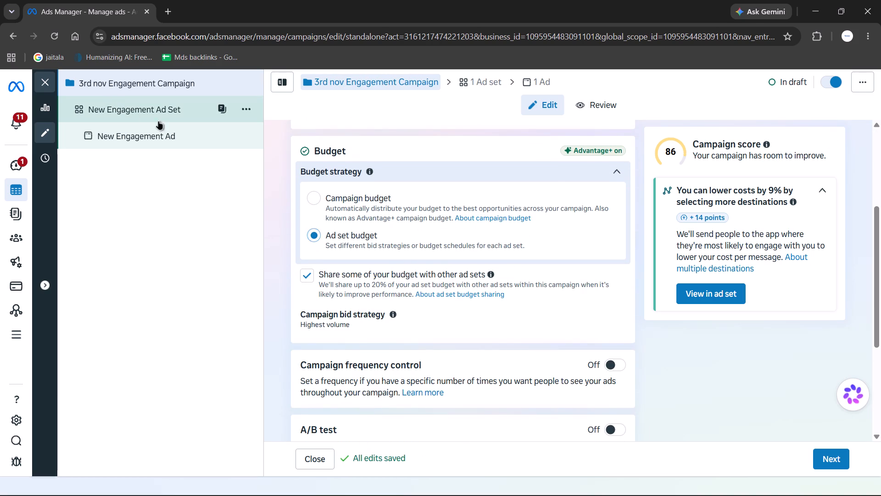
left_click(156, 106)
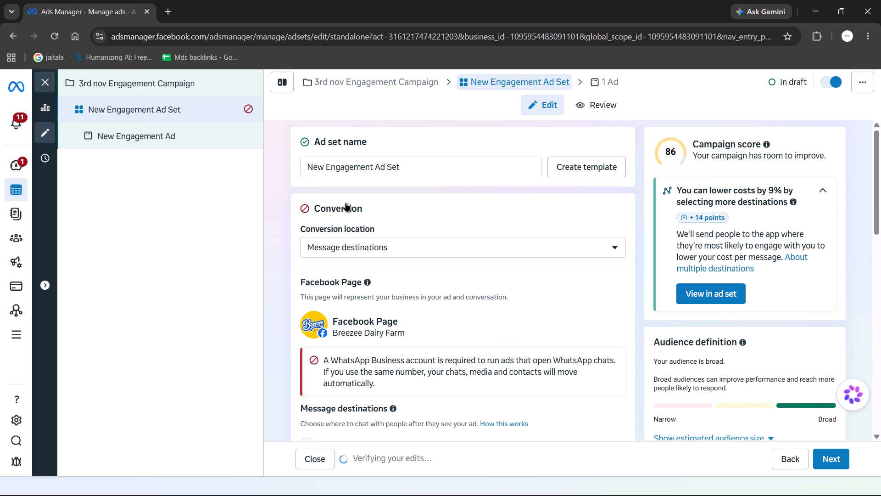
scroll(474, 207, "down", 1)
left_click(491, 191)
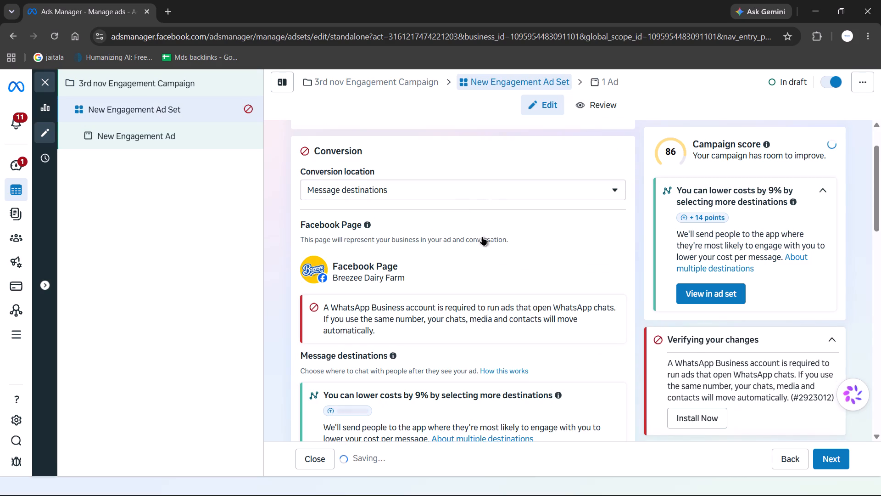
scroll(458, 290, "down", 3)
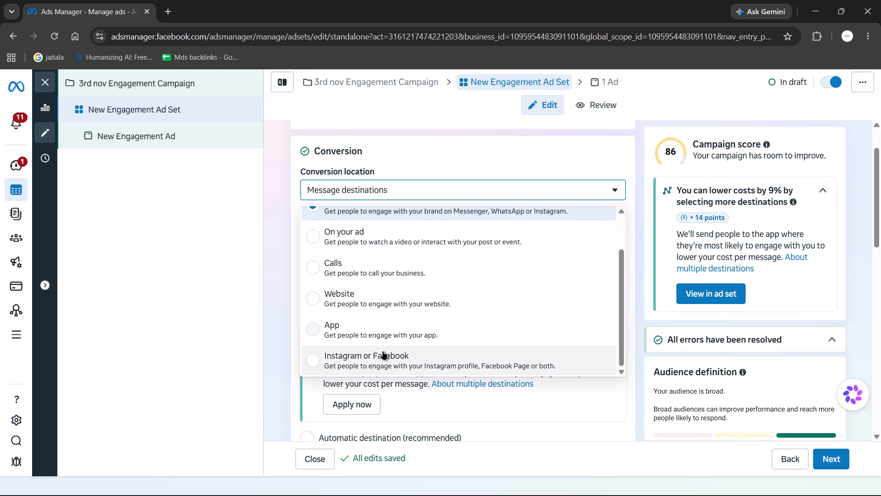
left_click(385, 349)
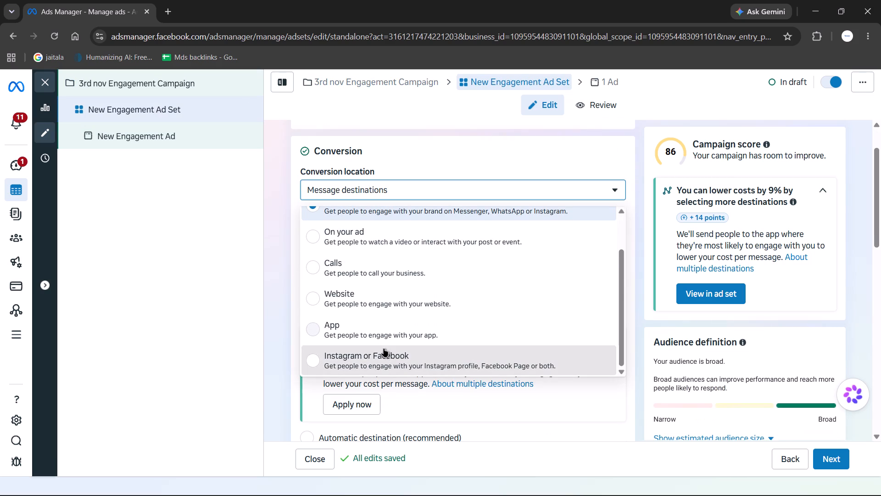
Exclude the Breezee Dairy Farm Facebook Page from the ad set's destinations, keeping only the Instagram profile.
scroll(412, 256, "down", 2)
scroll(351, 333, "down", 2)
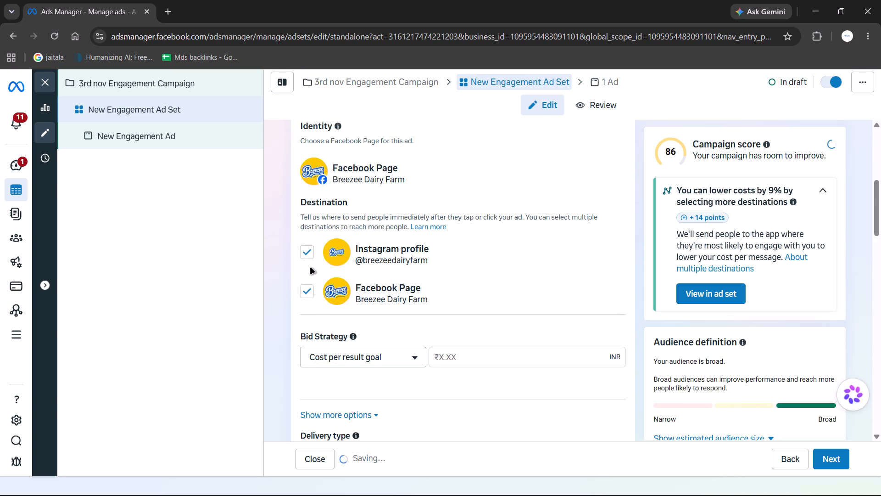
left_click(306, 288)
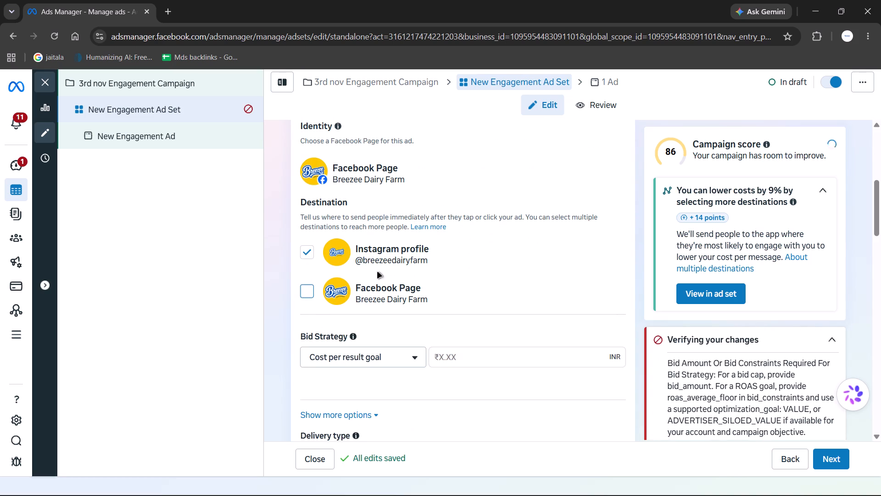
Set the ad set's bid strategy to Highest volume.
scroll(510, 243, "down", 1)
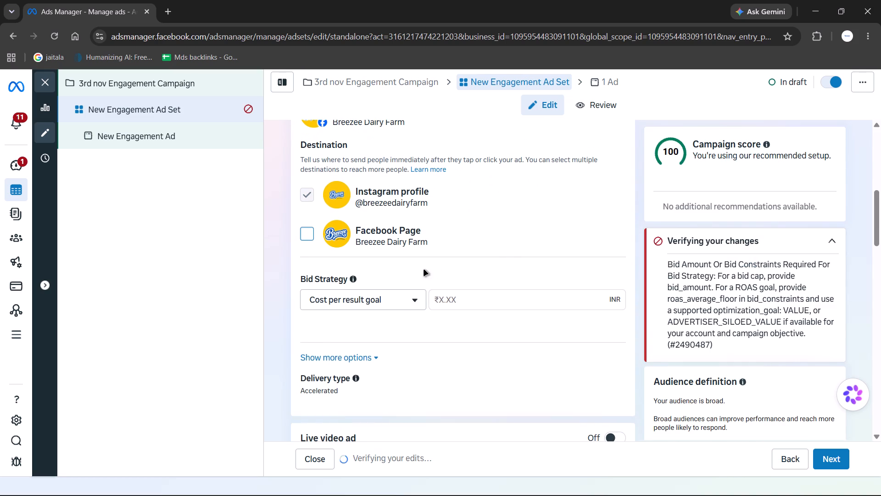
left_click(397, 300)
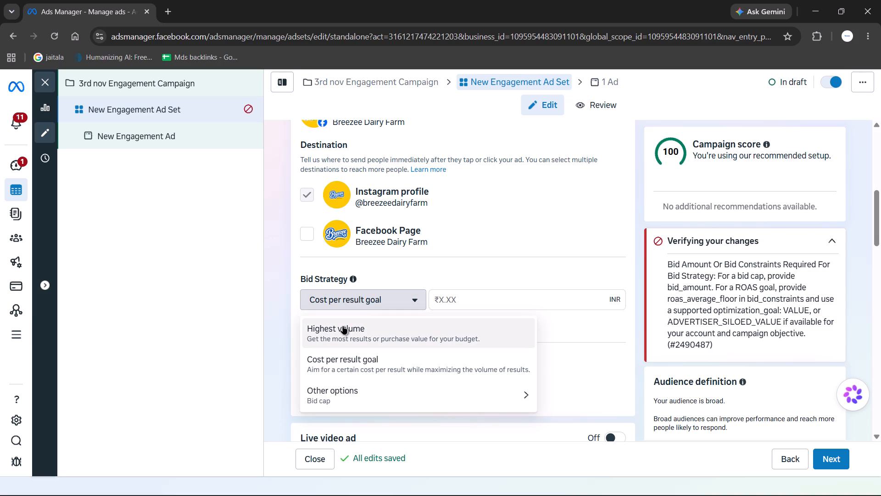
left_click(396, 262)
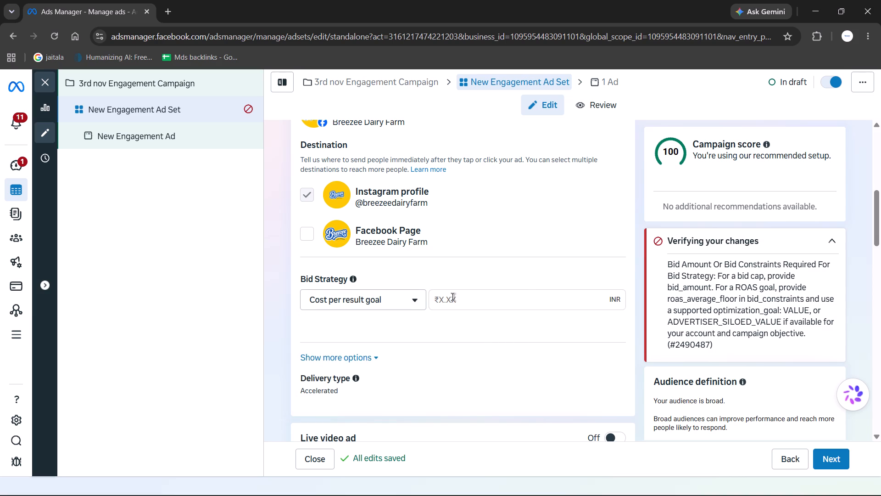
left_click(368, 304)
left_click(348, 319)
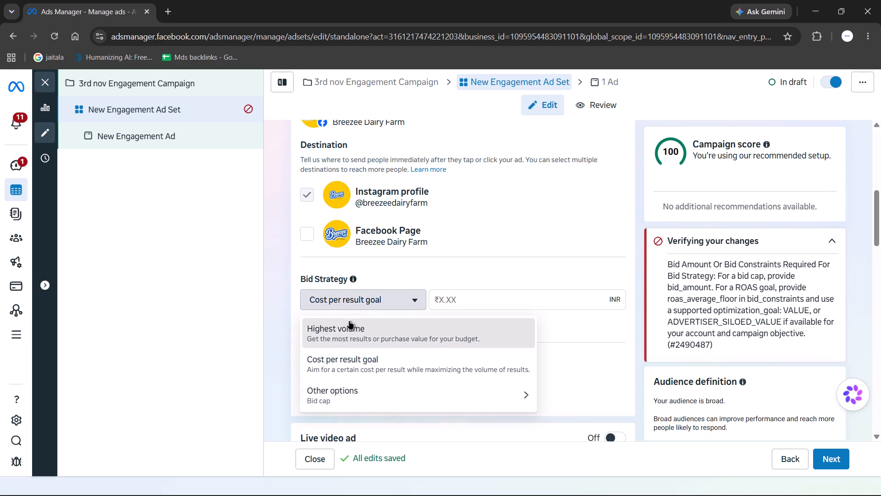
Set the ad set's daily budget to ₹300.
scroll(442, 273, "down", 5)
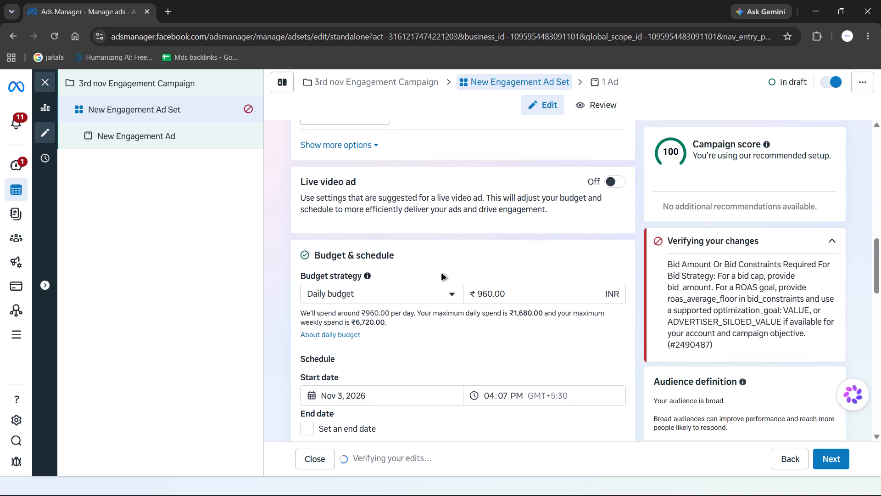
scroll(442, 274, "down", 1)
double_click(478, 237)
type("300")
left_click(502, 221)
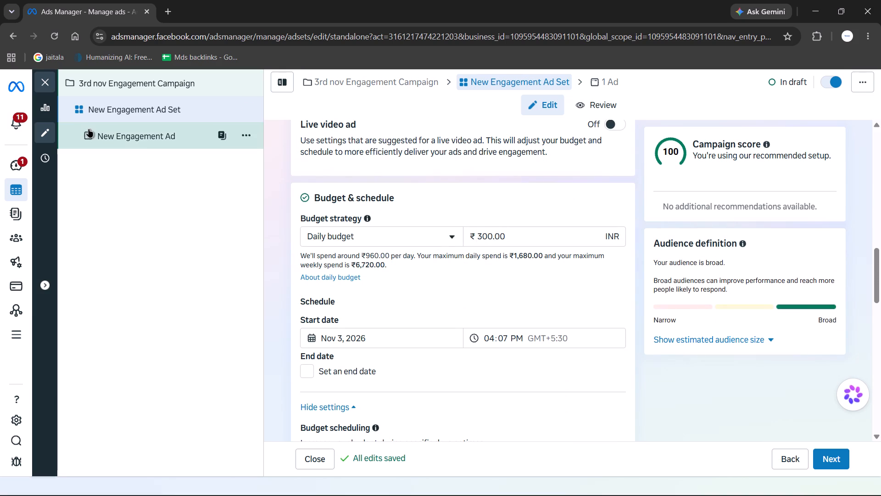
In the New Engagement Ad, switch the ad setup from creating an ad to Use existing posts.
left_click(89, 129)
scroll(436, 208, "down", 1)
left_click(418, 181)
left_click(398, 225)
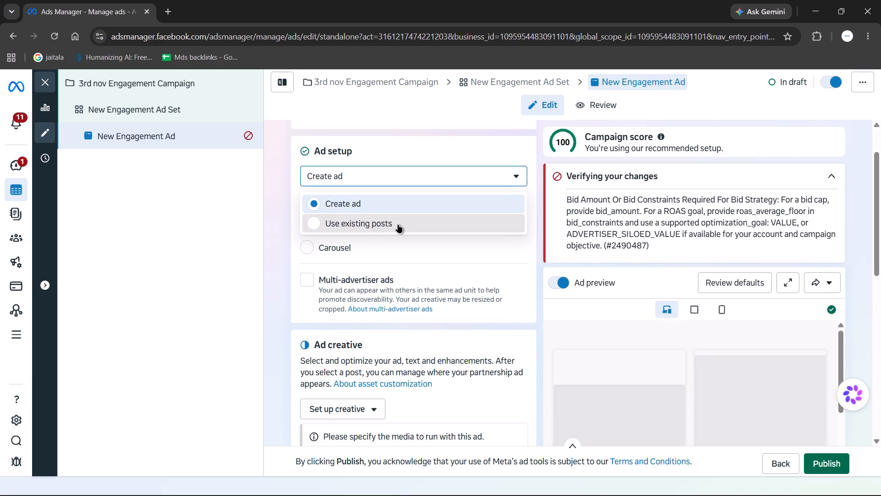
Check the existing-posts options and set the new ad's setup back to Create ad with the single image or video format.
scroll(461, 231, "down", 3)
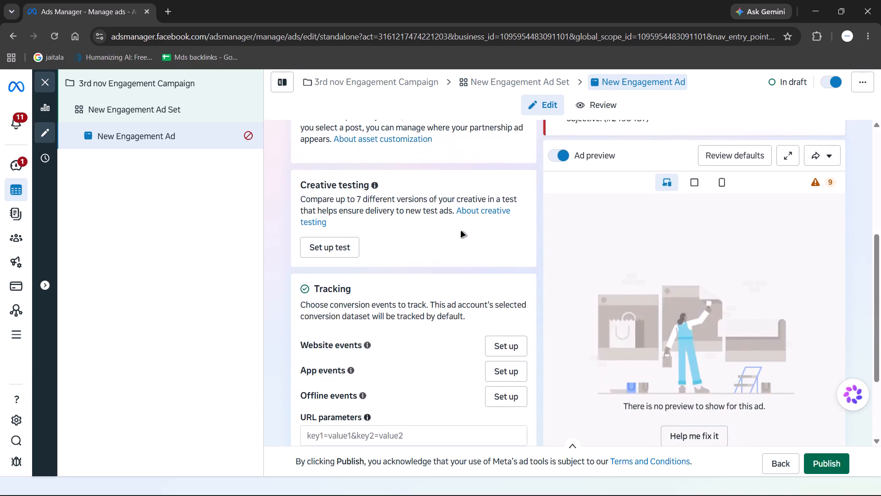
scroll(461, 231, "up", 3)
scroll(461, 231, "down", 1)
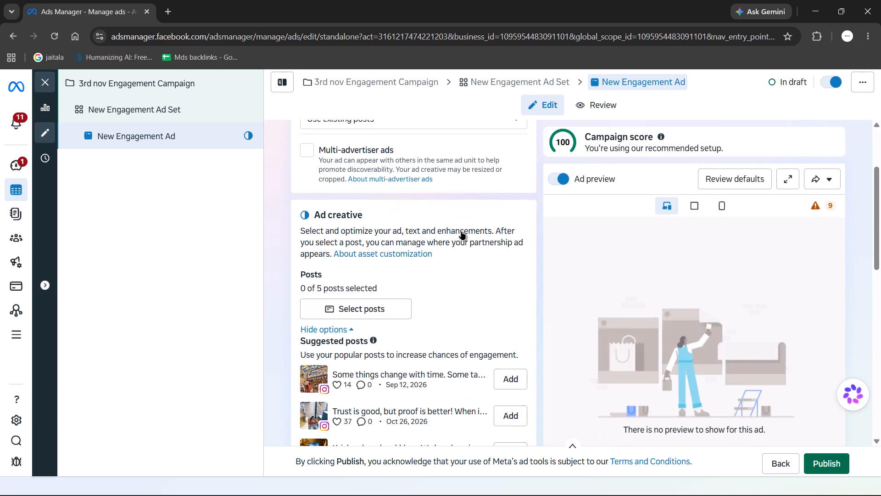
scroll(461, 231, "up", 1)
left_click(471, 178)
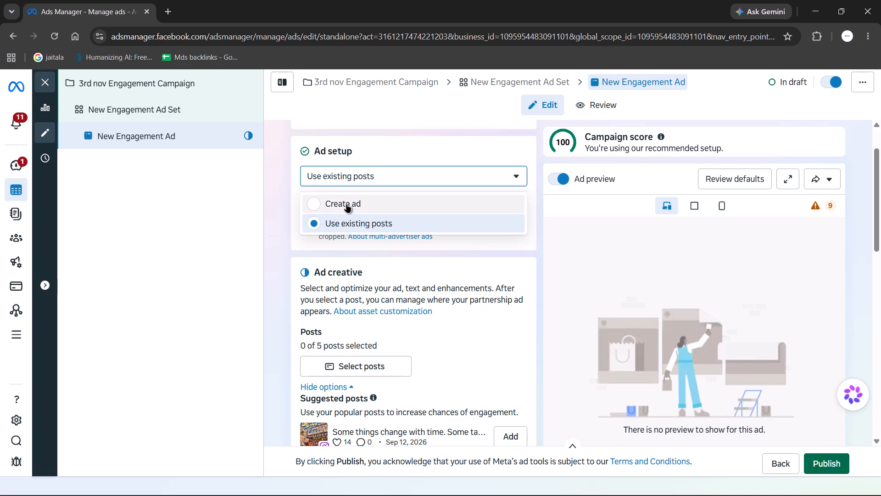
left_click(346, 204)
left_click(445, 178)
left_click(414, 224)
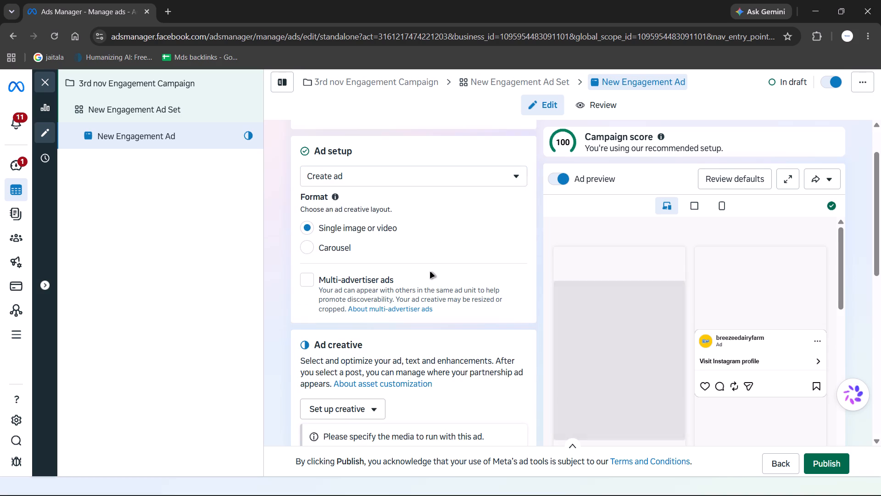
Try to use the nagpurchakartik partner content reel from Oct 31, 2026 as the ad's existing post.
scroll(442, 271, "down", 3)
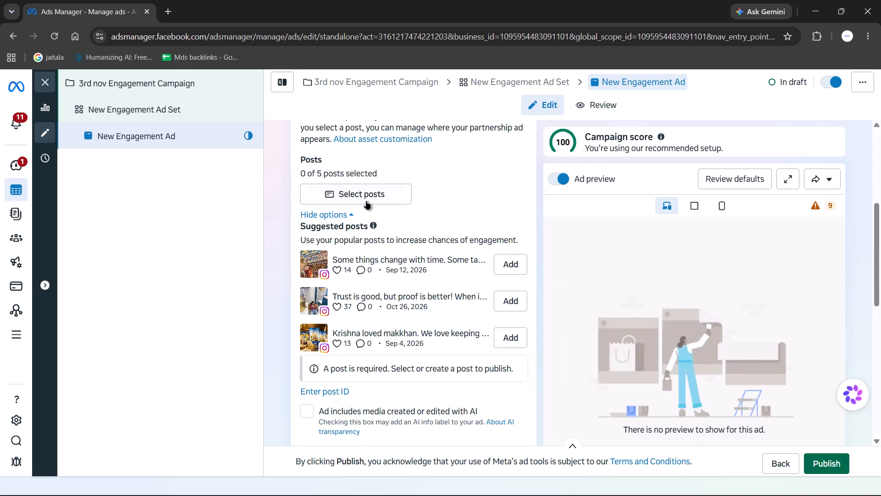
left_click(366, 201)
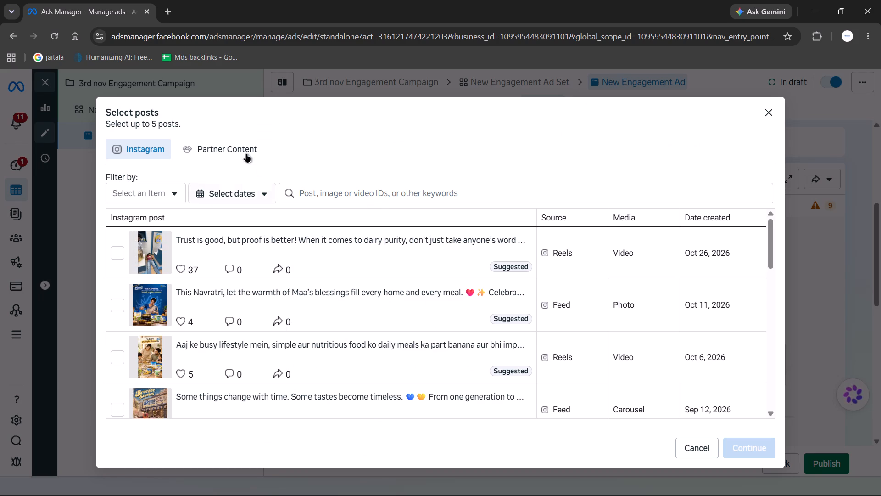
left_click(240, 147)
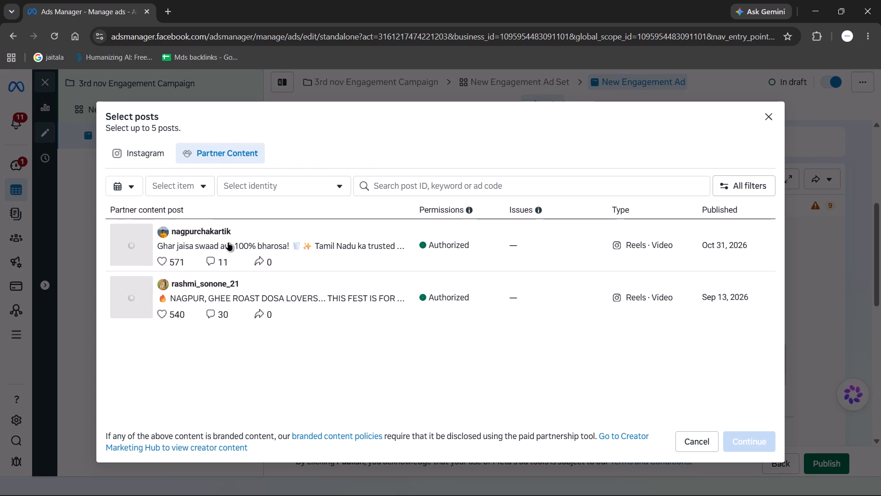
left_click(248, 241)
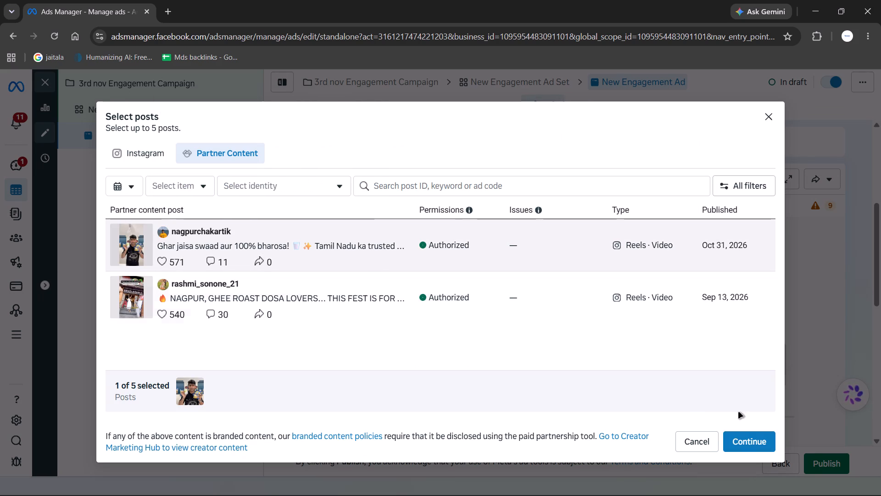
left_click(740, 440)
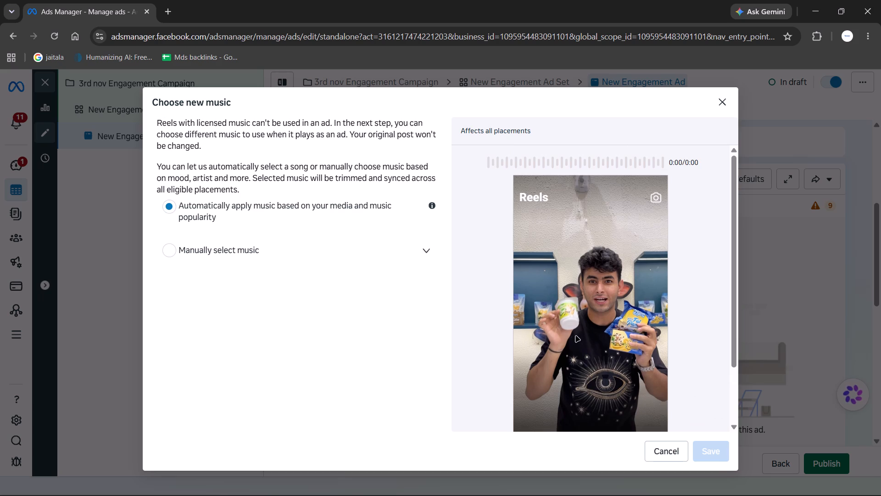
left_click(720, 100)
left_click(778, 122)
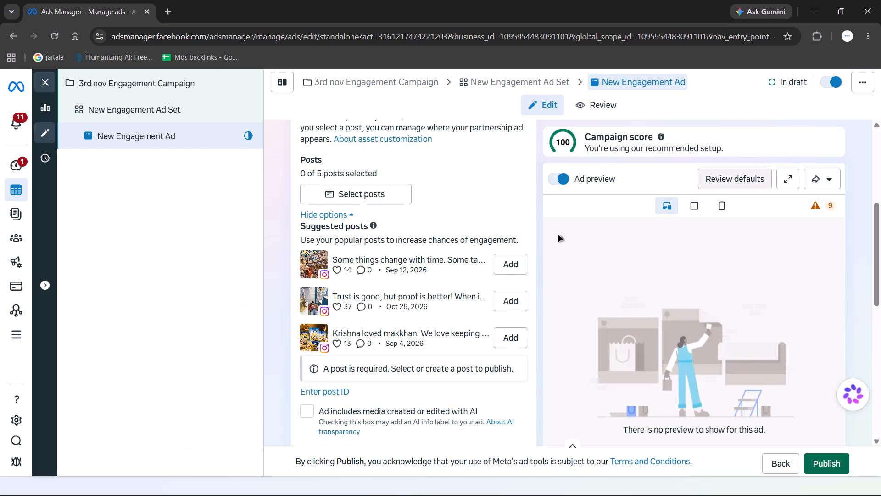
Switch the ad setup from Use existing posts to Create ad.
scroll(392, 245, "up", 5)
left_click(391, 232)
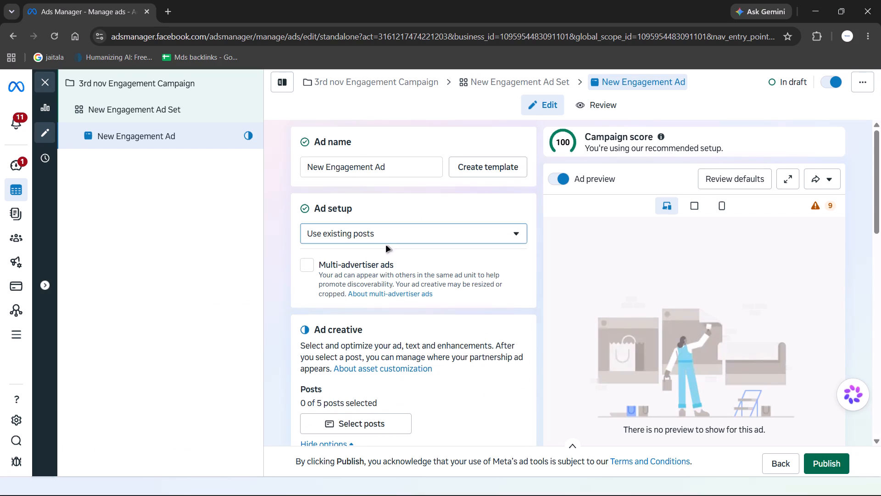
left_click(374, 264)
Set up a video ad creative with breezee.mp4 from the account videos and proceed to the ad text.
scroll(409, 279, "down", 1)
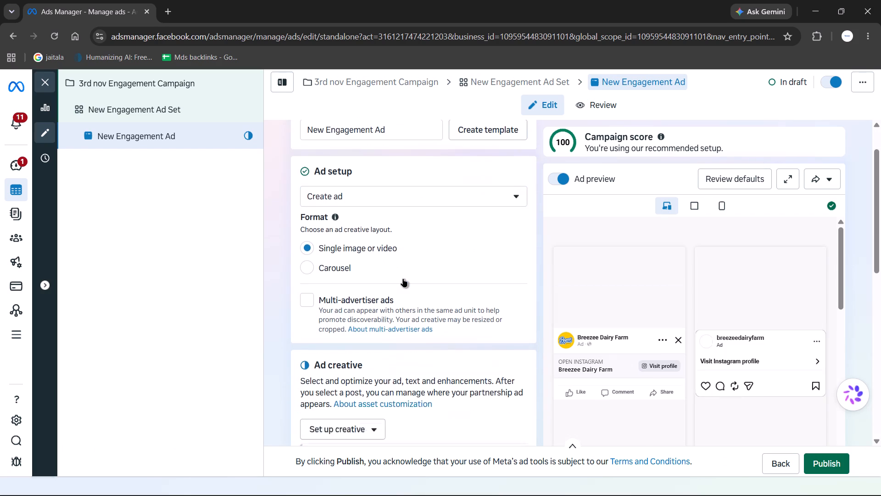
scroll(332, 253, "down", 2)
left_click(373, 287)
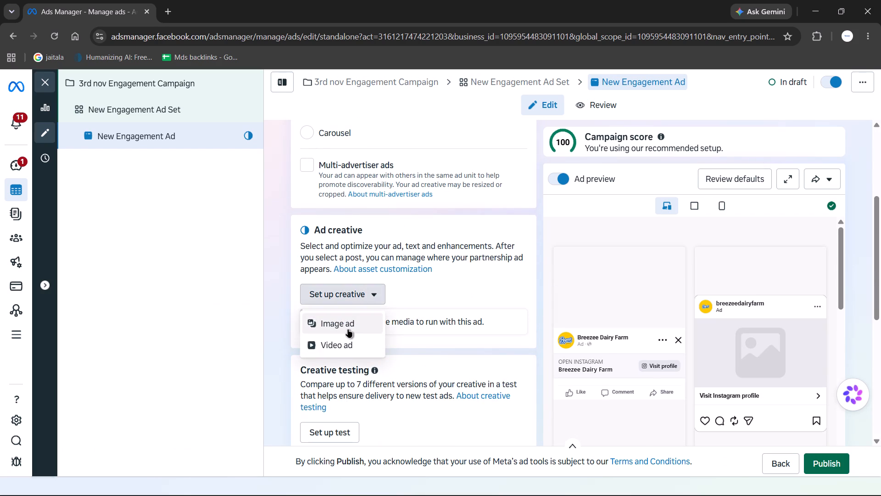
left_click(351, 340)
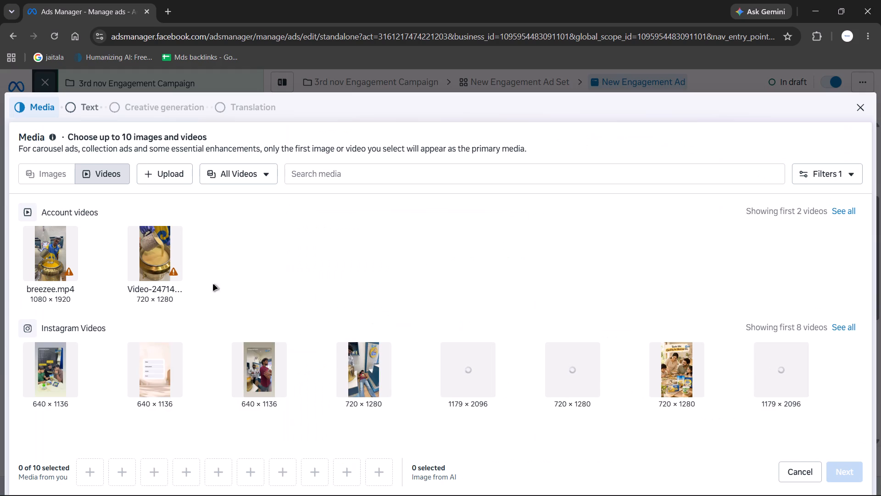
left_click(50, 259)
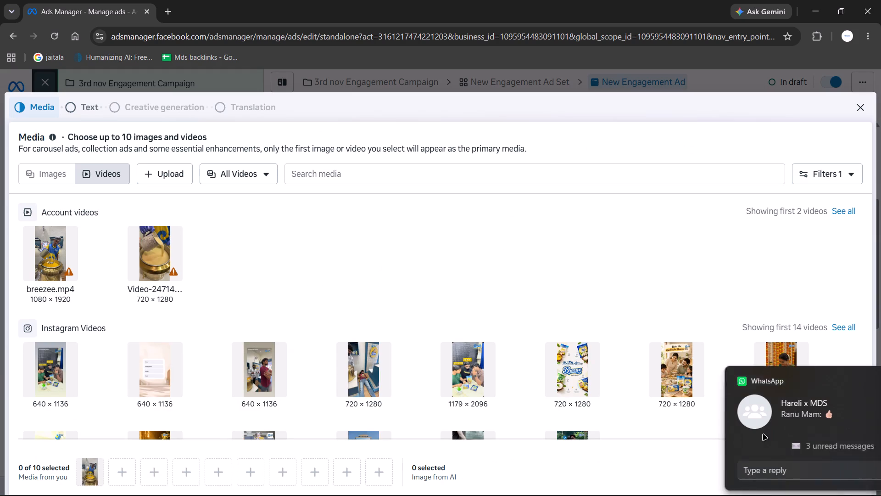
left_click(857, 382)
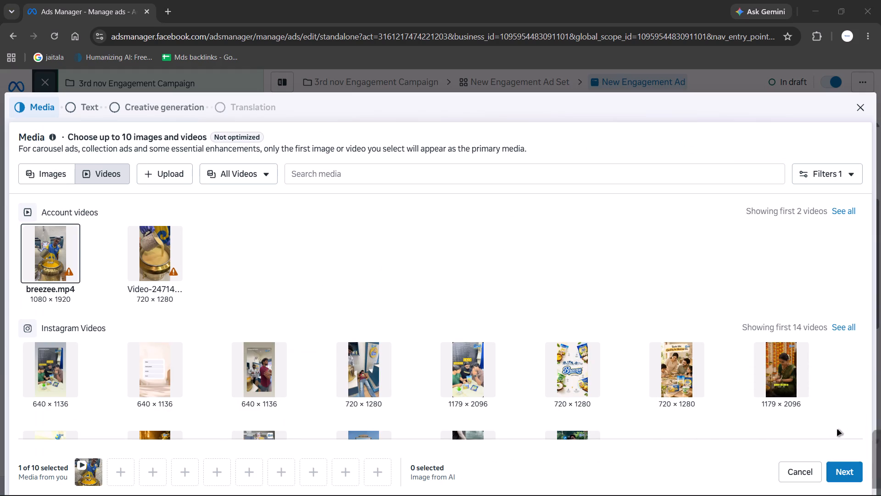
left_click(843, 469)
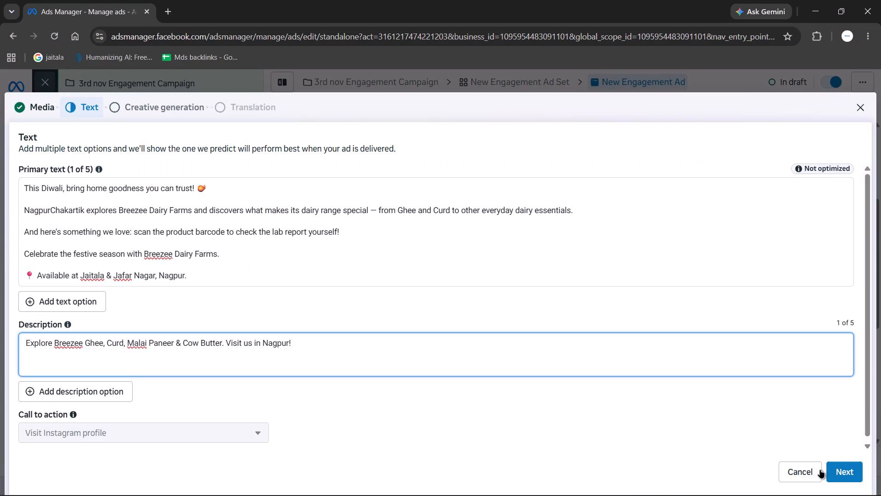
Finish the ad creative setup with the entered texts and without selecting any AI-generated companion images.
left_click(587, 351)
left_click(845, 473)
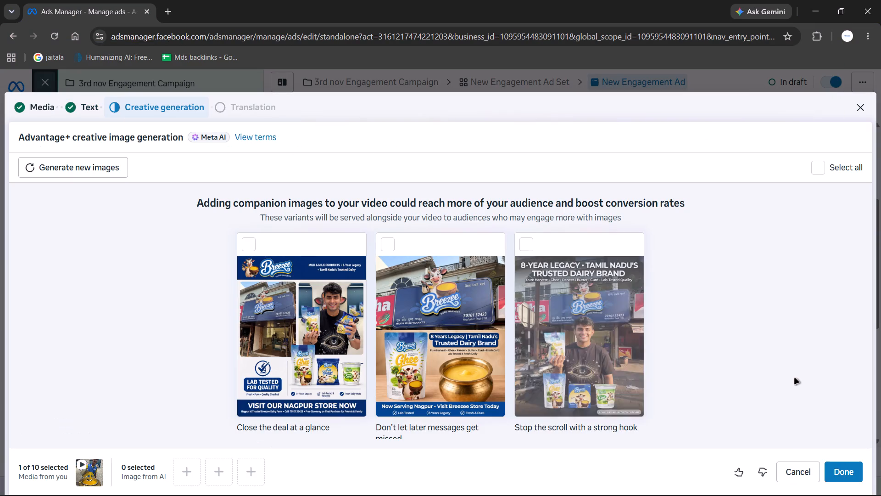
left_click(841, 477)
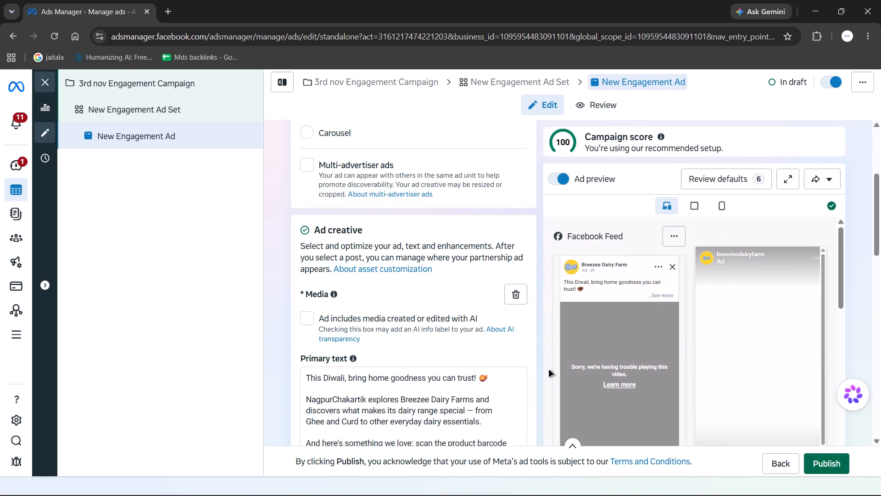
Rename the new ad set to 3rd nov Engagement Ad Set.
scroll(482, 236, "down", 2)
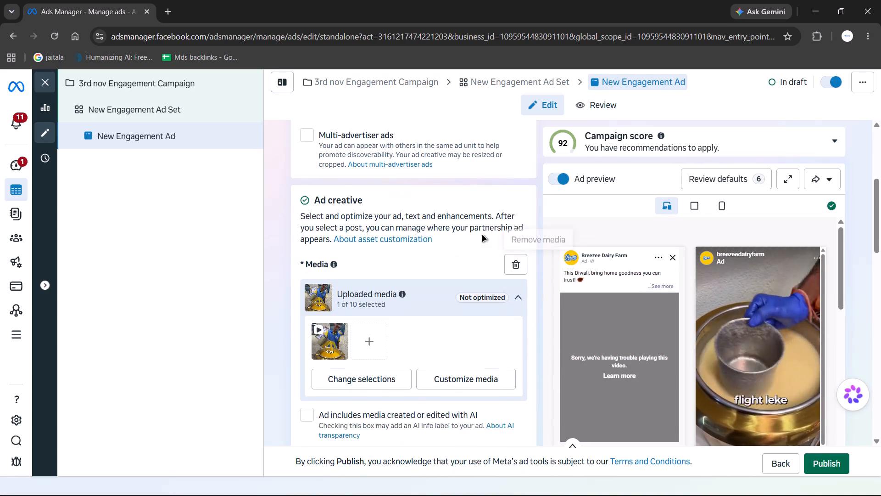
scroll(482, 236, "down", 9)
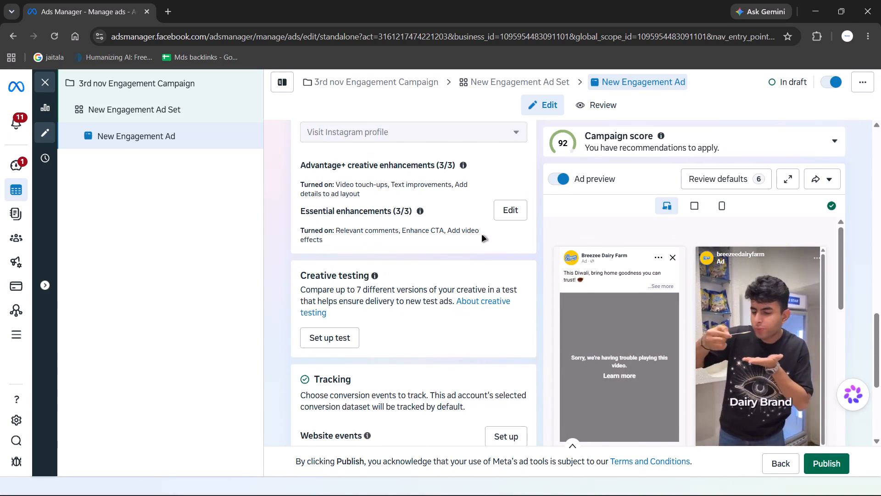
scroll(482, 236, "down", 3)
left_click(112, 101)
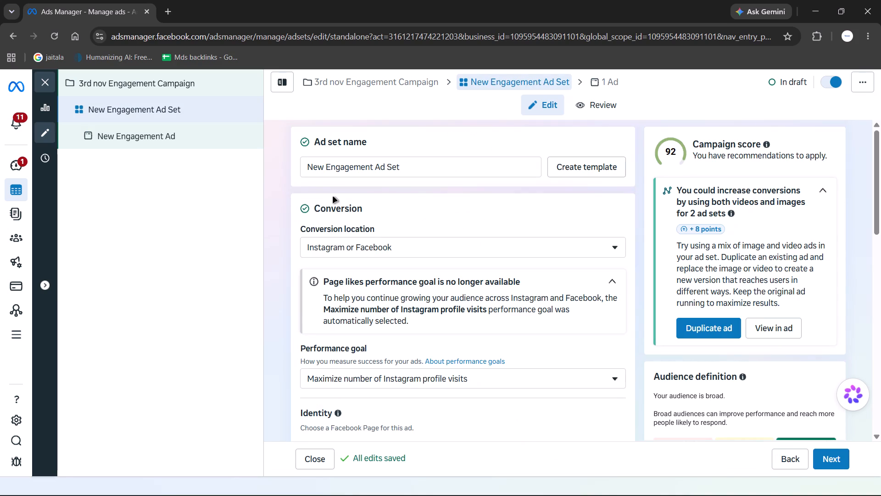
left_click_drag(323, 168, 292, 171)
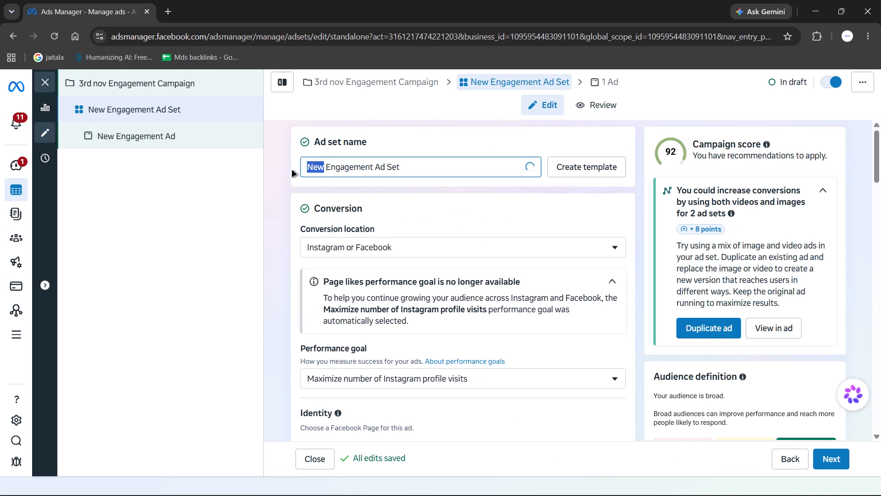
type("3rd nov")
Set the ad set's audience location to Nagpur, Maharashtra in place of all of India.
scroll(429, 155, "down", 1)
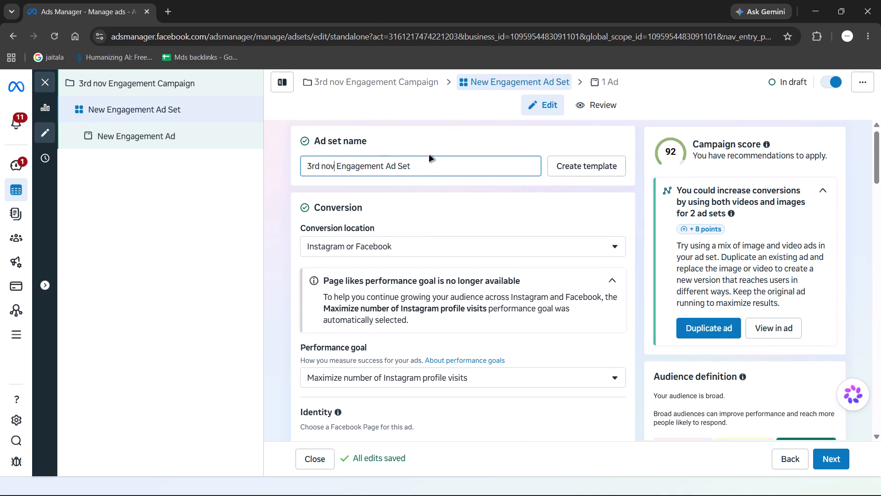
scroll(429, 156, "down", 7)
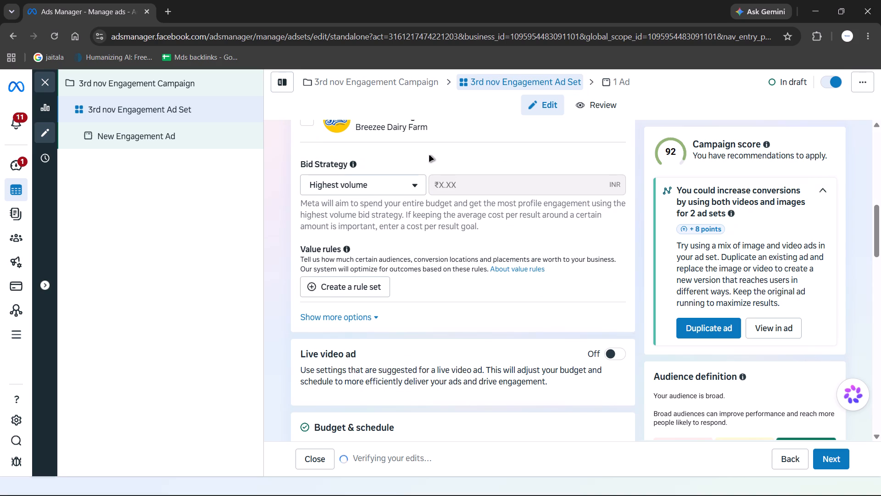
scroll(429, 156, "down", 7)
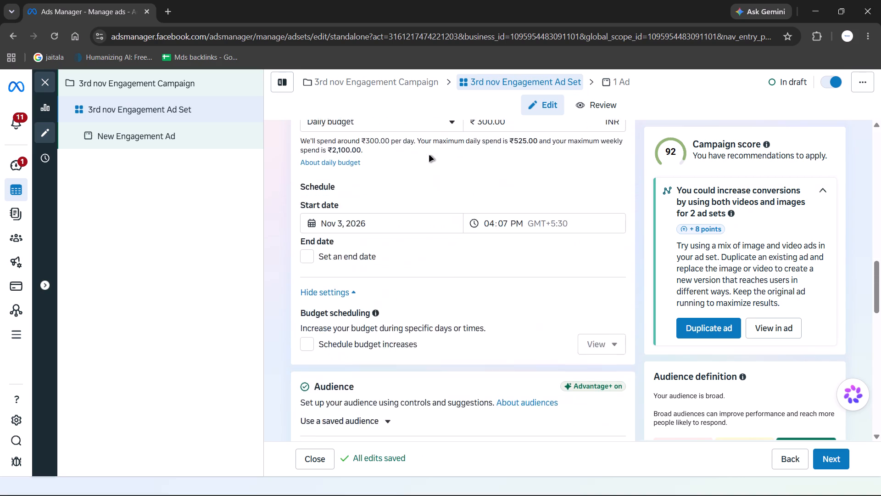
scroll(429, 156, "down", 4)
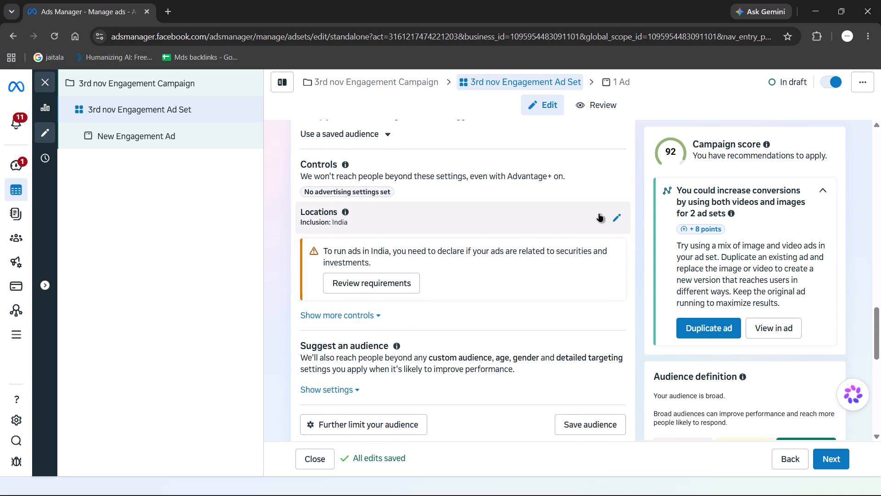
left_click(613, 214)
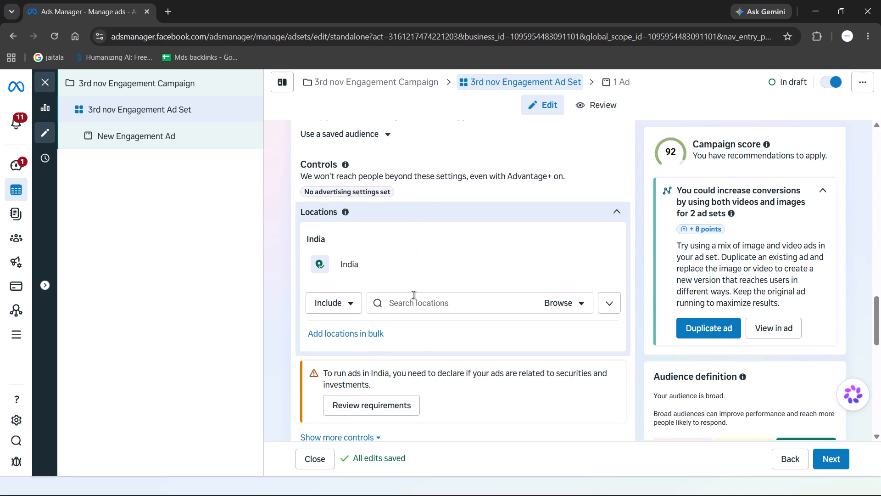
left_click(413, 295)
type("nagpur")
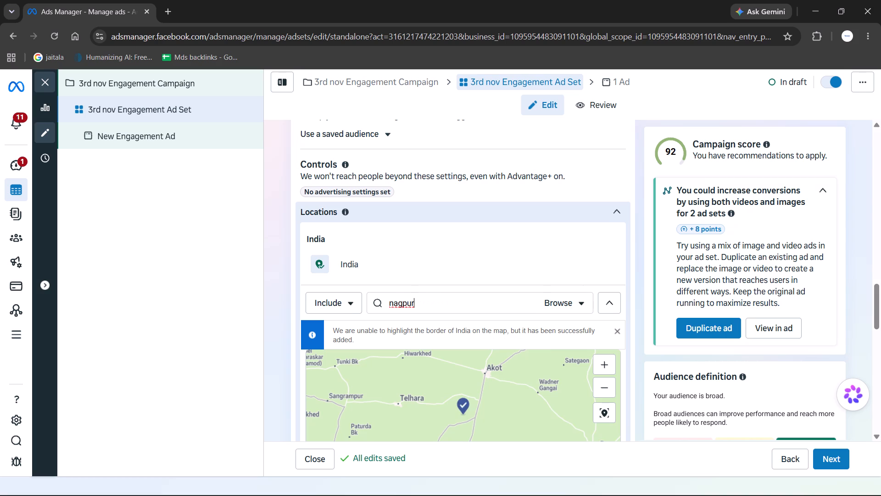
left_click(418, 323)
Expand the suggested audience settings and open the age range for editing.
scroll(478, 264, "down", 2)
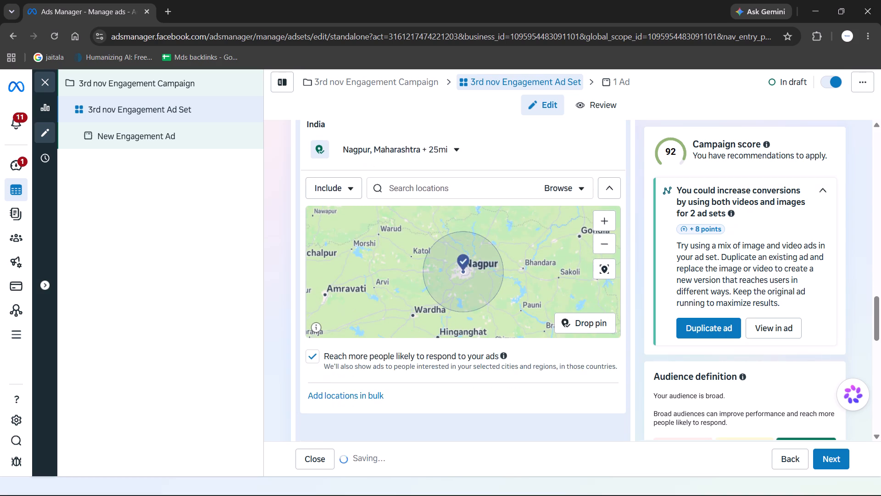
scroll(515, 196, "down", 2)
scroll(479, 332, "down", 4)
scroll(468, 284, "down", 1)
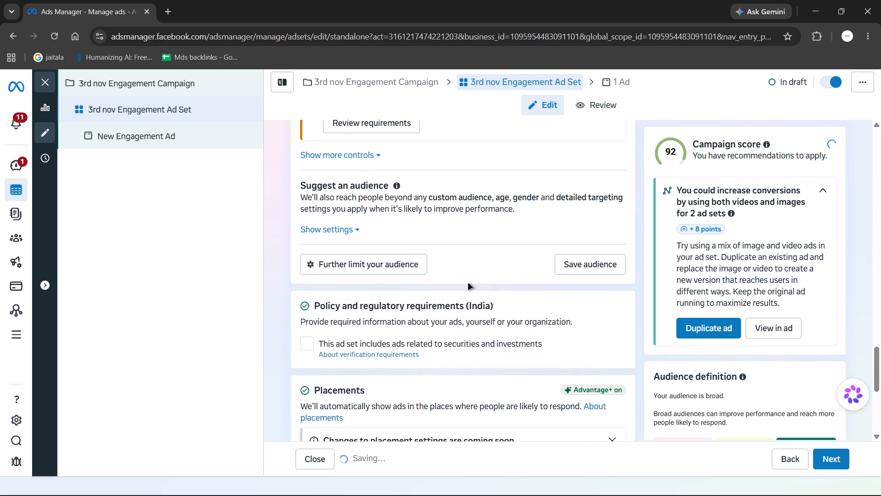
scroll(468, 284, "up", 2)
left_click(332, 289)
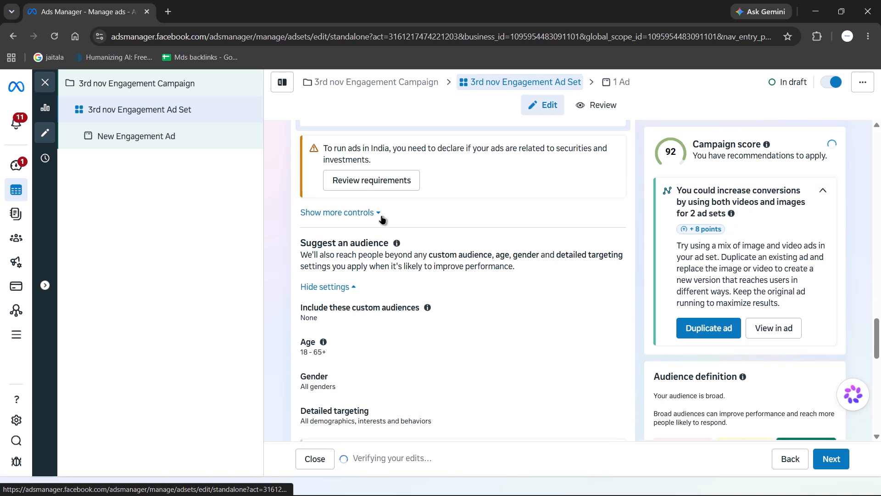
scroll(386, 310, "down", 1)
left_click(393, 281)
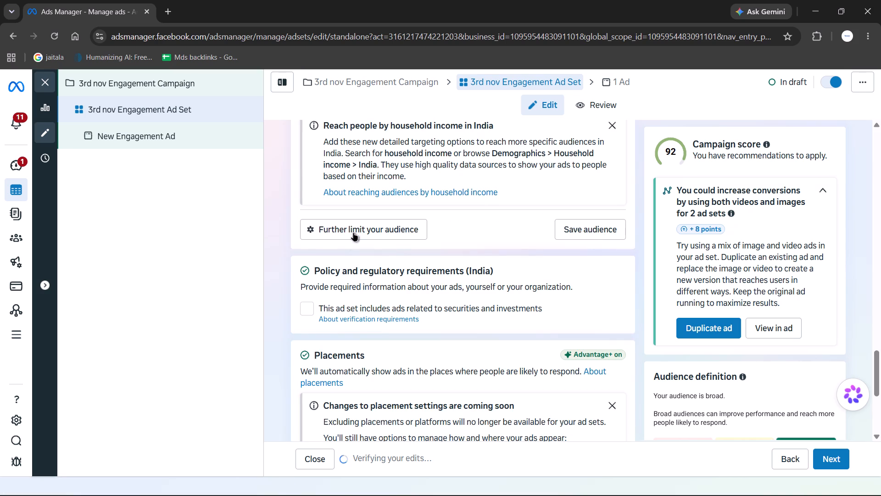
scroll(397, 247, "down", 1)
scroll(397, 247, "up", 5)
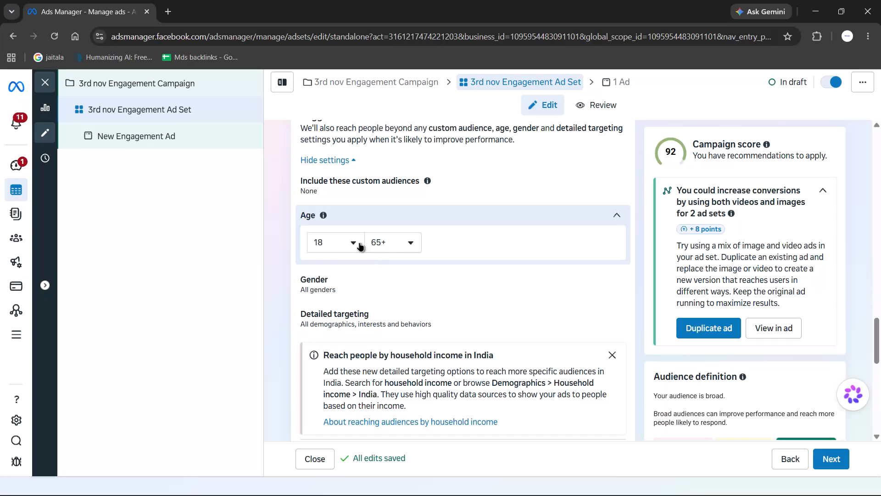
Set the suggested audience age range of the 3rd nov Engagement Ad Set to 22–50.
left_click(356, 241)
left_click(357, 344)
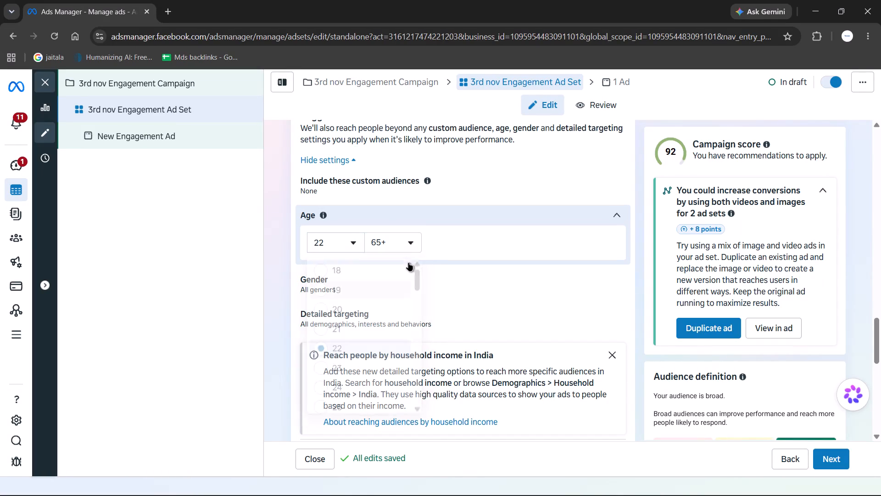
left_click(408, 242)
scroll(391, 324, "up", 4)
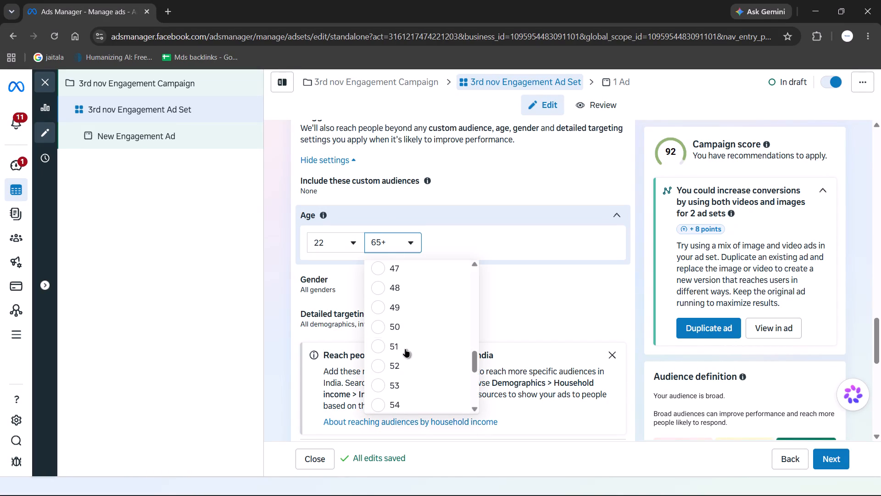
left_click(408, 329)
Search detailed targeting for dairy and add the interests Dairy, Dairy product, Cheese and Organic food.
scroll(515, 246, "down", 1)
left_click(438, 257)
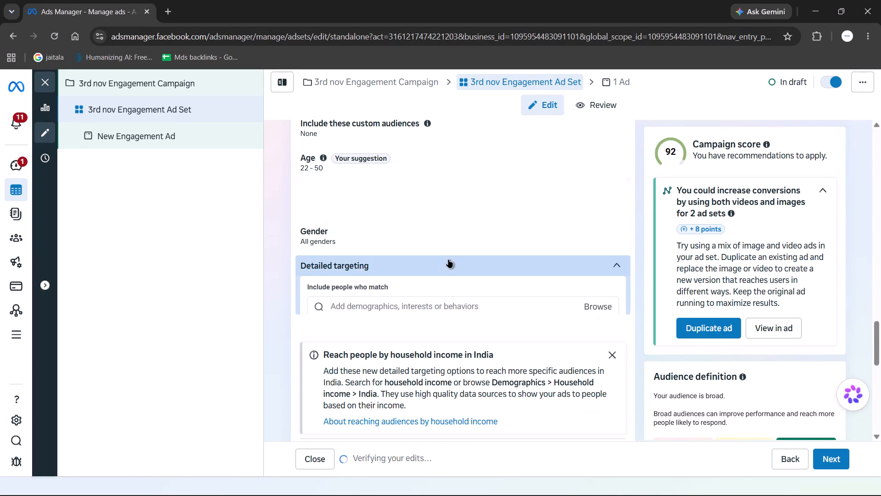
scroll(439, 263, "down", 1)
left_click(410, 210)
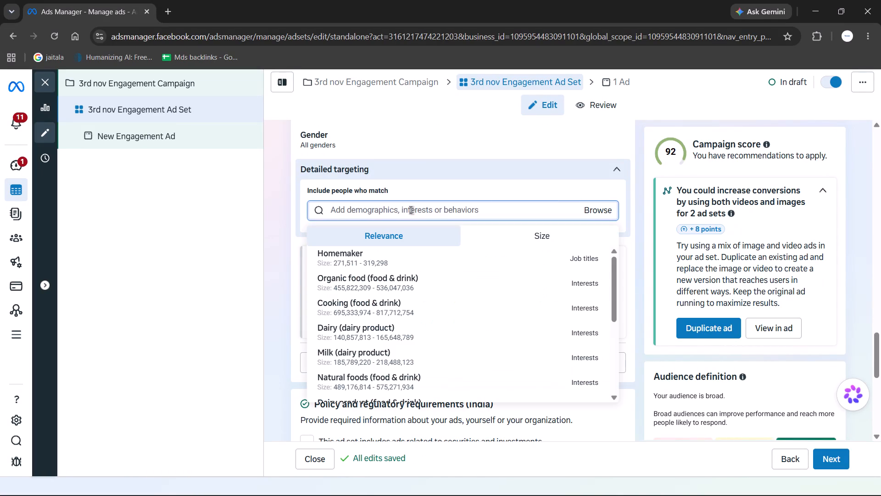
type("dairy")
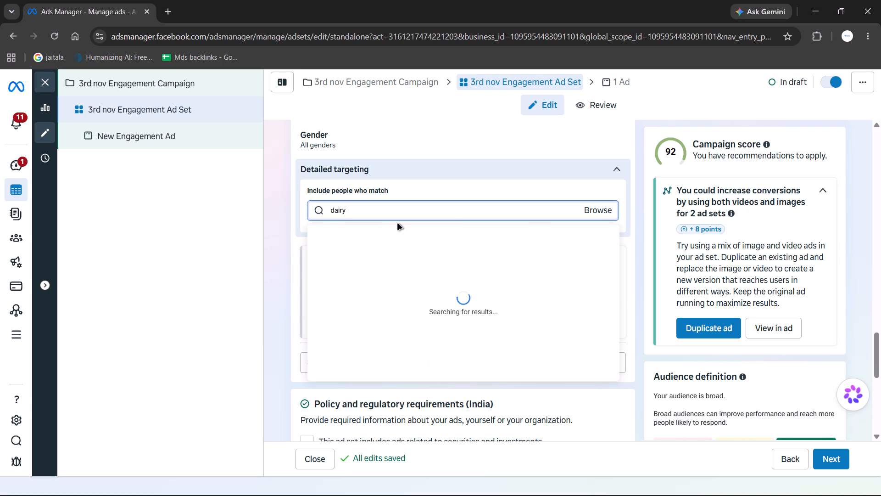
left_click(382, 254)
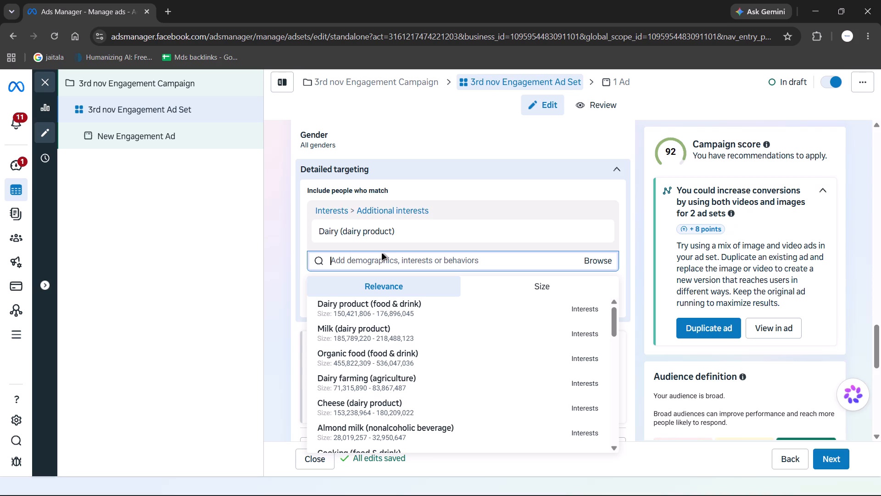
left_click(391, 304)
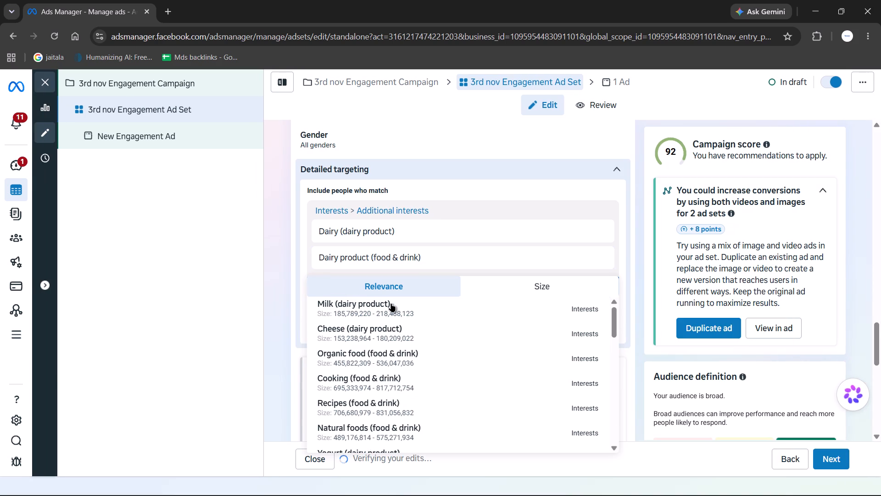
left_click(393, 332)
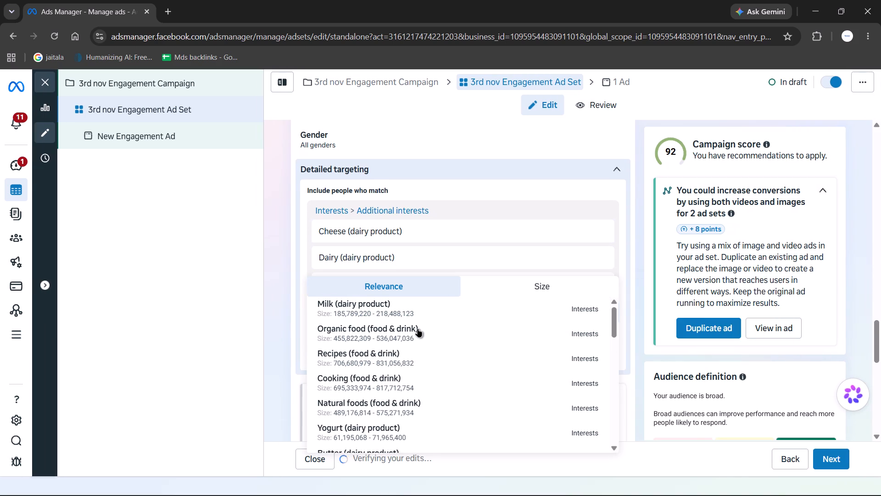
left_click(418, 329)
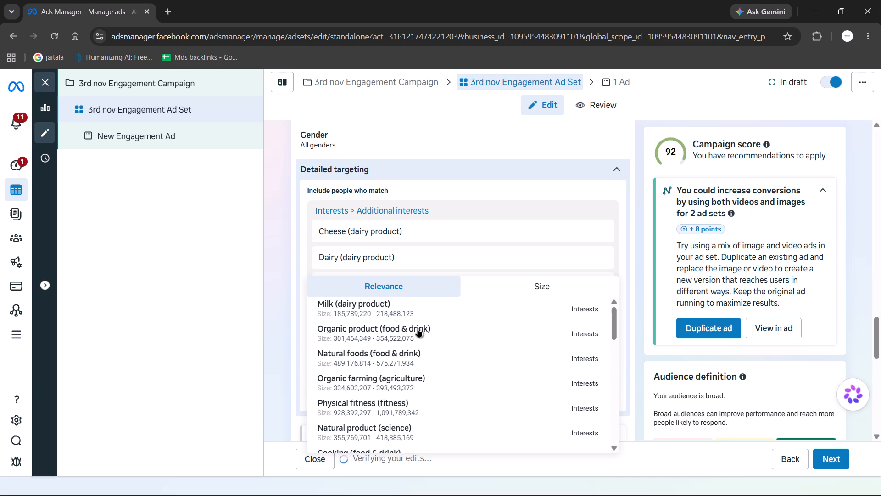
Add the suggested interests Organic product, Natural foods, Organic farming and Healthy Habits to the ad set's detailed targeting.
left_click(418, 329)
left_click(418, 329)
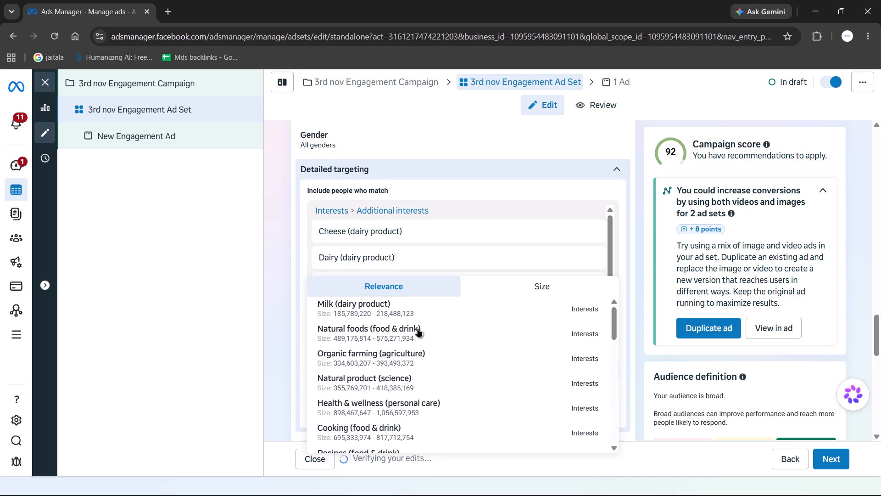
left_click(418, 329)
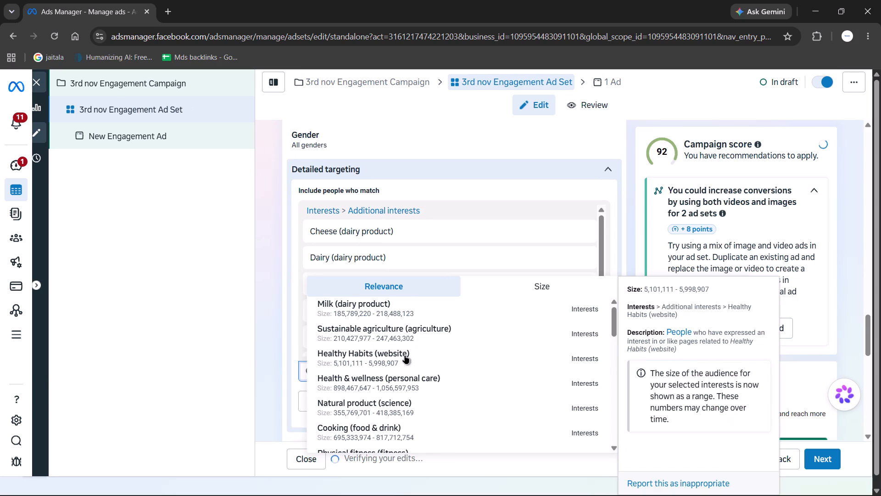
left_click(405, 355)
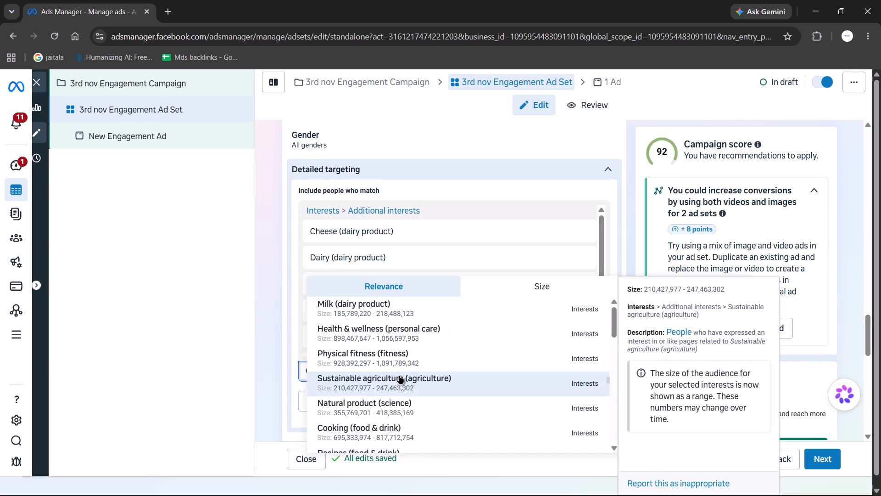
Add the fitness interests Physical fitness, Weight training and Bodybuilding to the detailed targeting.
left_click(409, 362)
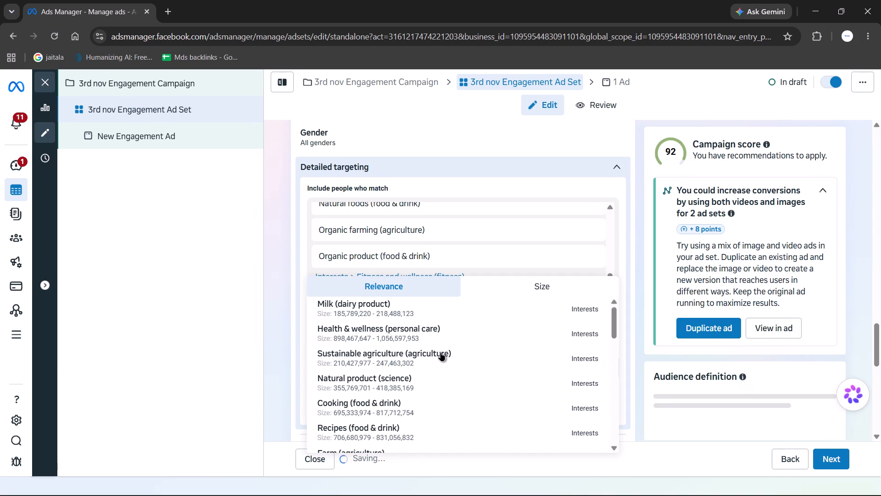
left_click(411, 378)
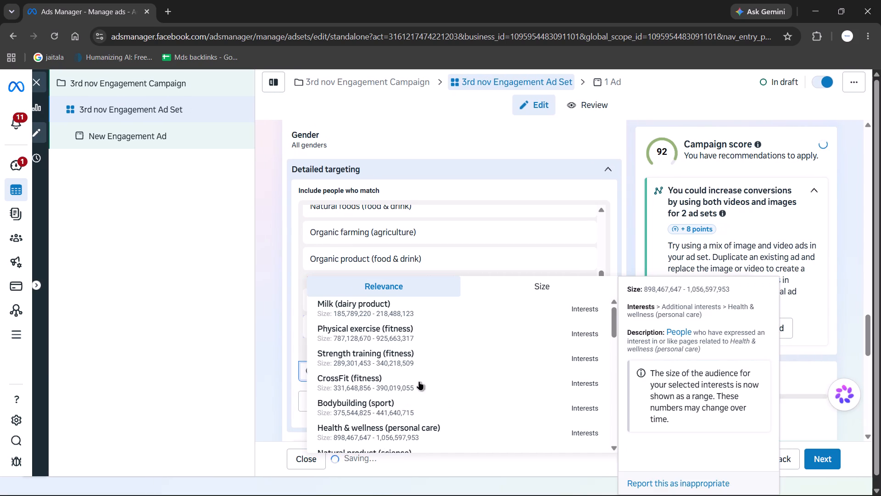
left_click(399, 401)
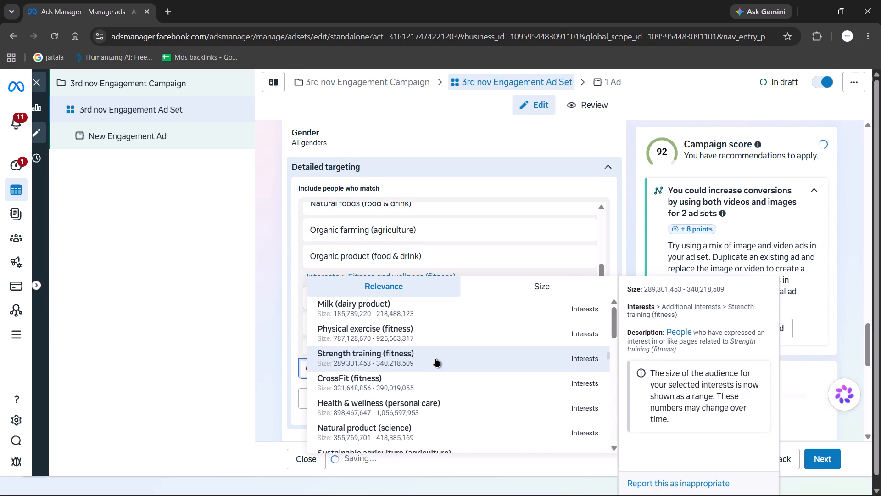
Add the suggested interests Cooking, Butter and Yogurt to the detailed targeting.
scroll(436, 324, "down", 3)
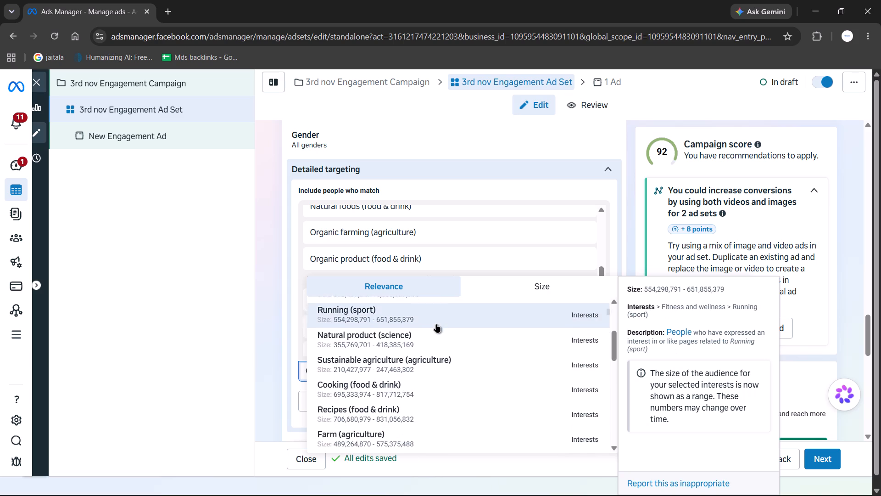
left_click(391, 336)
scroll(436, 331, "down", 2)
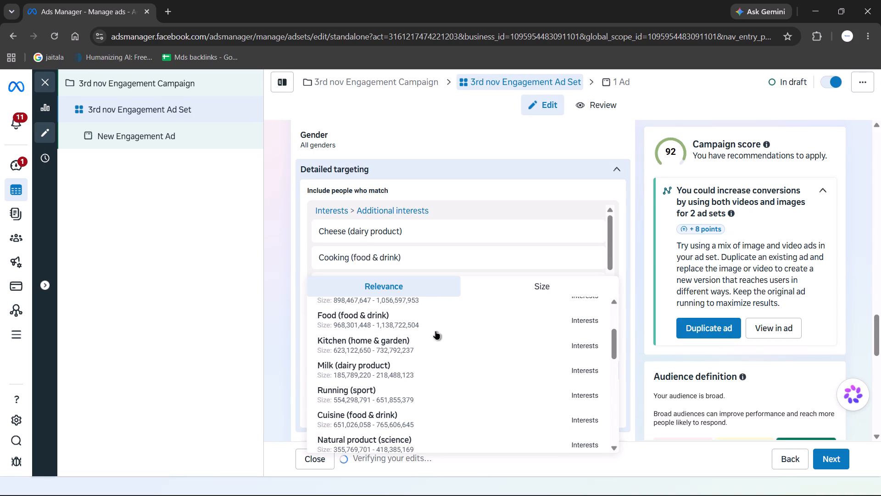
scroll(413, 357, "down", 1)
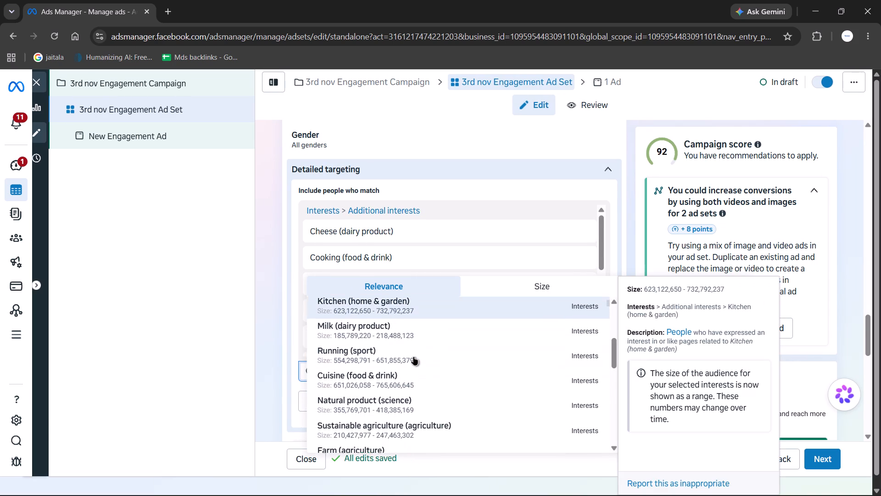
scroll(410, 350, "down", 2)
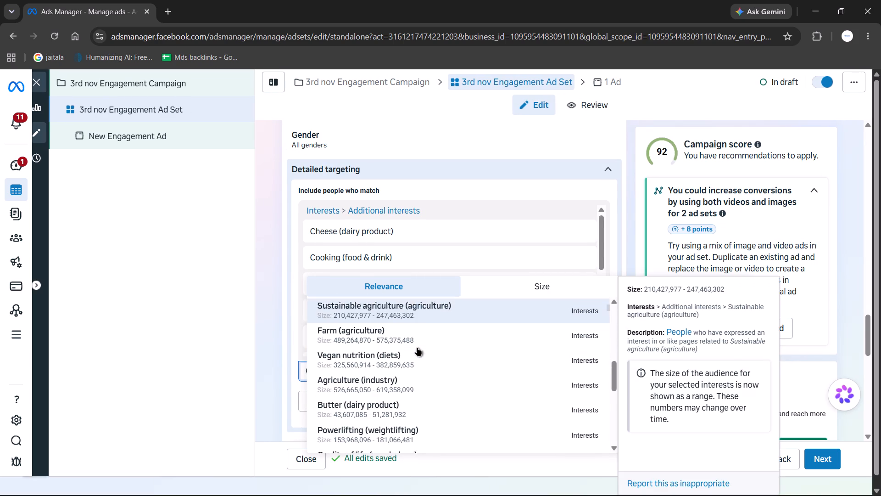
left_click(400, 394)
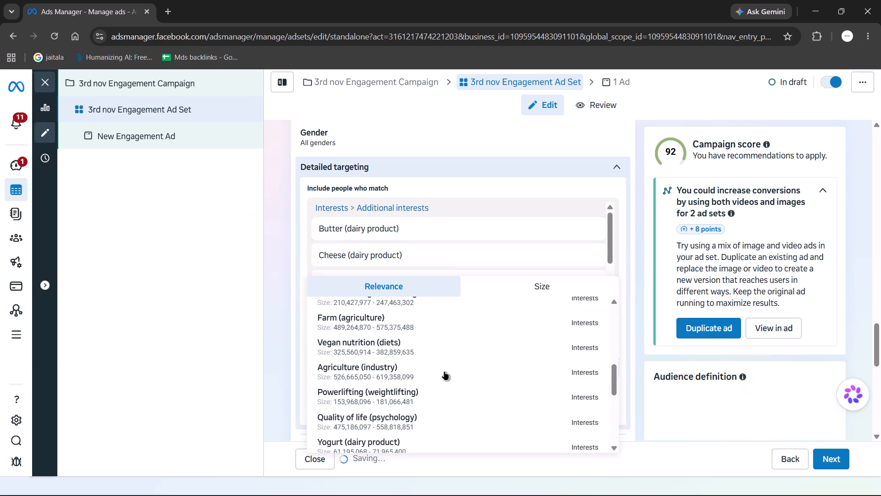
scroll(440, 340, "down", 2)
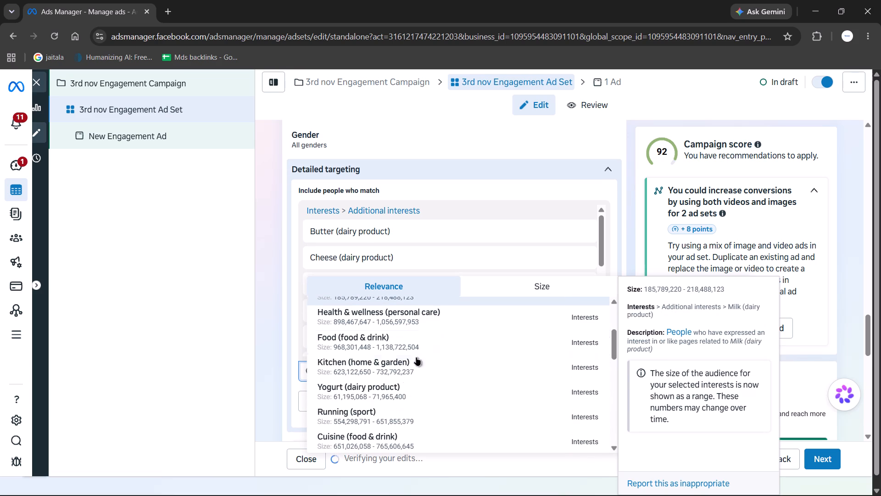
left_click(393, 382)
Find Local food (food & drink) further down the suggested interests and add it to the detailed targeting.
scroll(447, 353, "down", 2)
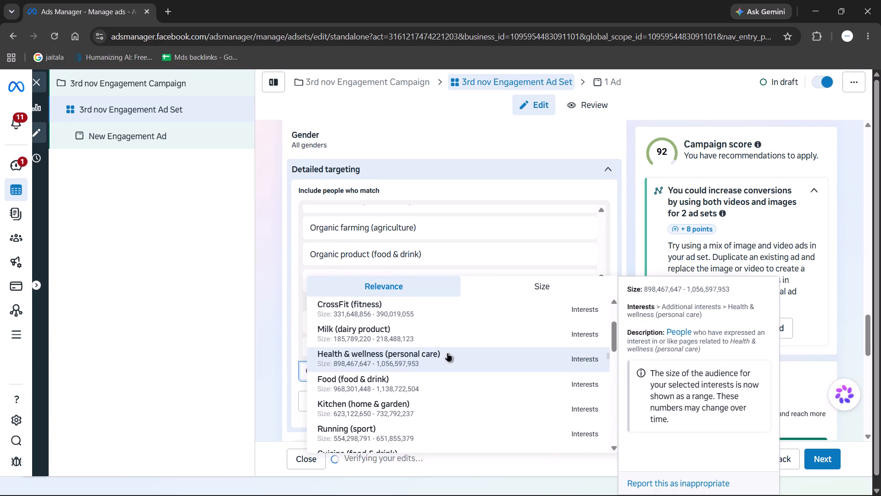
scroll(447, 353, "down", 5)
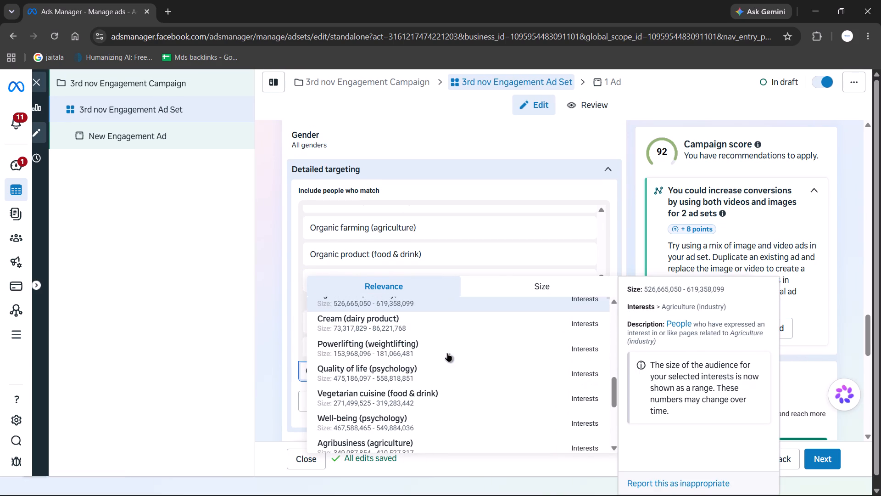
scroll(397, 342, "down", 1)
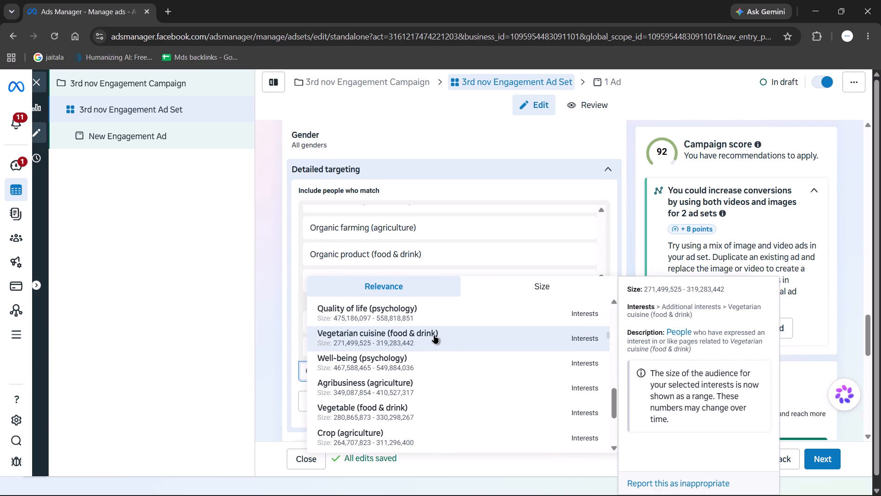
scroll(433, 339, "down", 1)
scroll(429, 378, "down", 1)
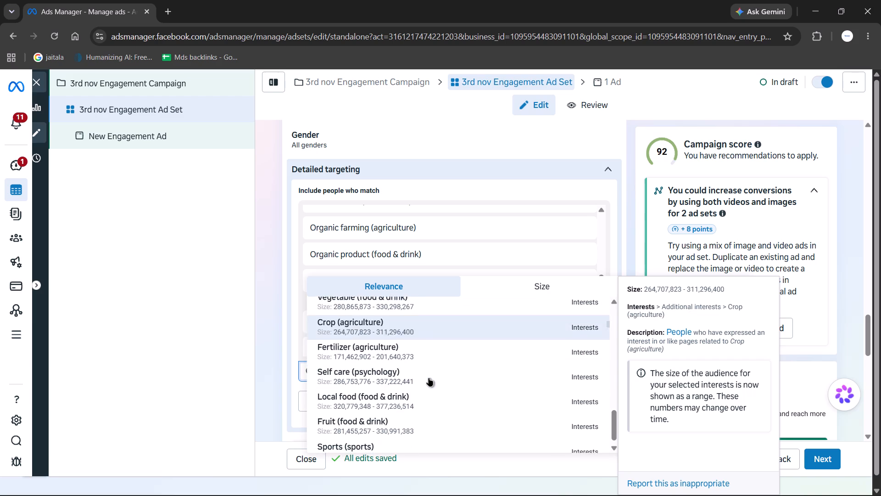
left_click(440, 396)
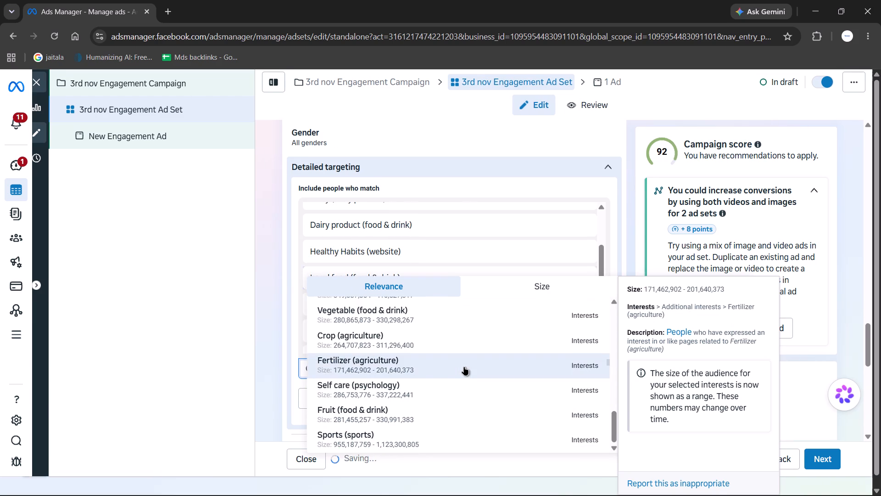
Search detailed targeting for curd and check the suggested matches.
scroll(455, 365, "down", 4)
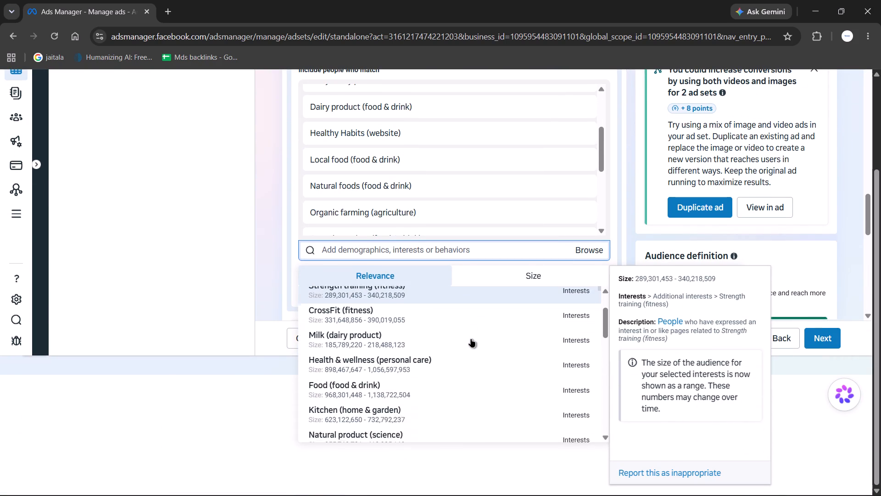
scroll(471, 339, "down", 1)
scroll(471, 339, "up", 6)
left_click(434, 245)
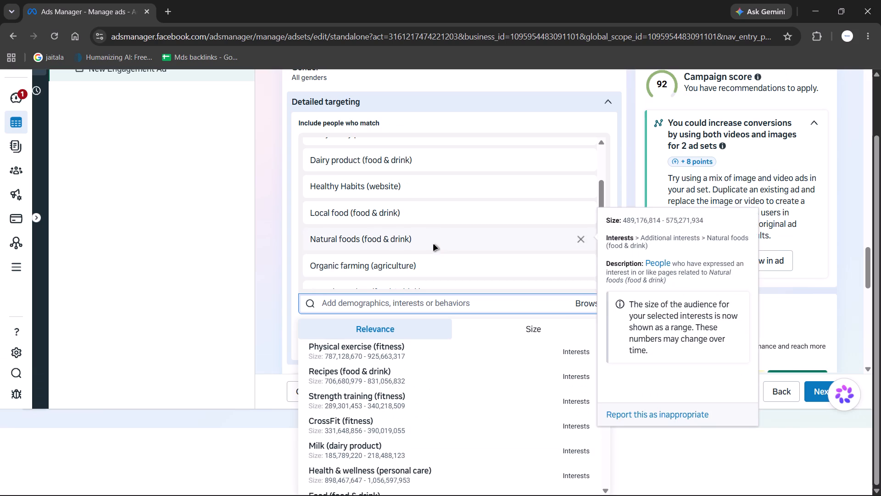
left_click(415, 298)
left_click(417, 307)
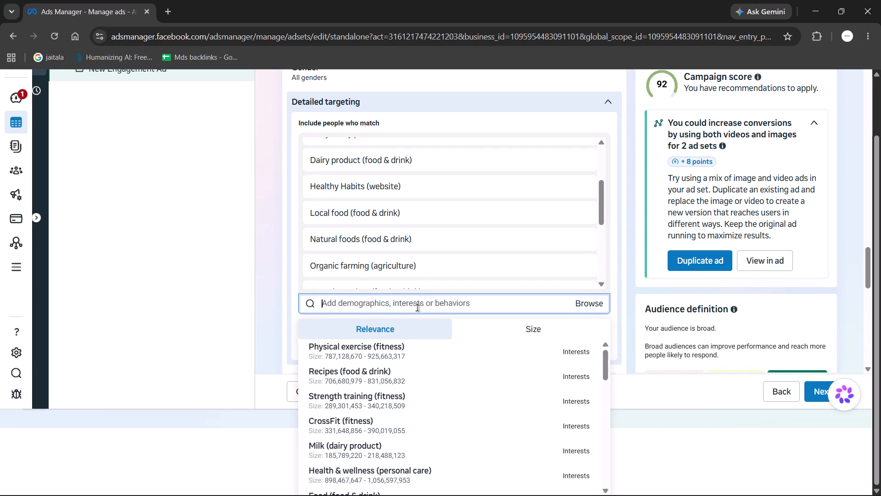
type("curd")
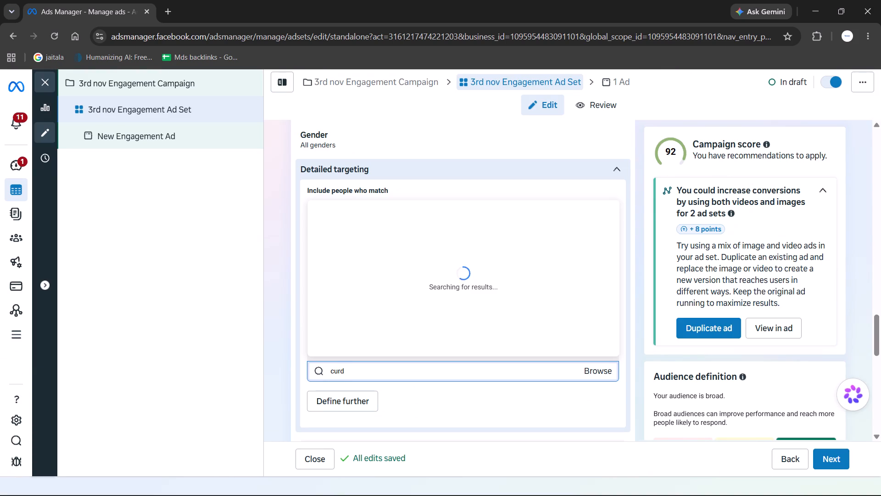
scroll(441, 238, "up", 3)
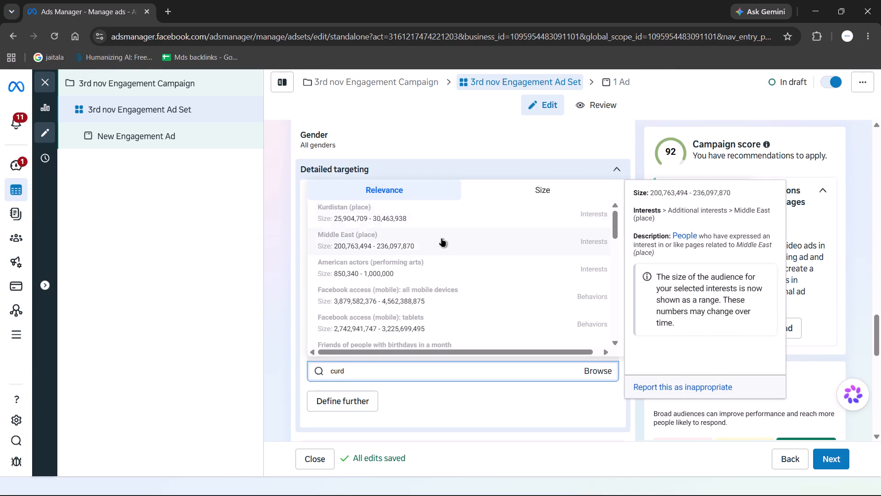
scroll(441, 238, "up", 2)
Search detailed targeting for dairy and look through the matching interests, job titles and employers.
triple_click(364, 365)
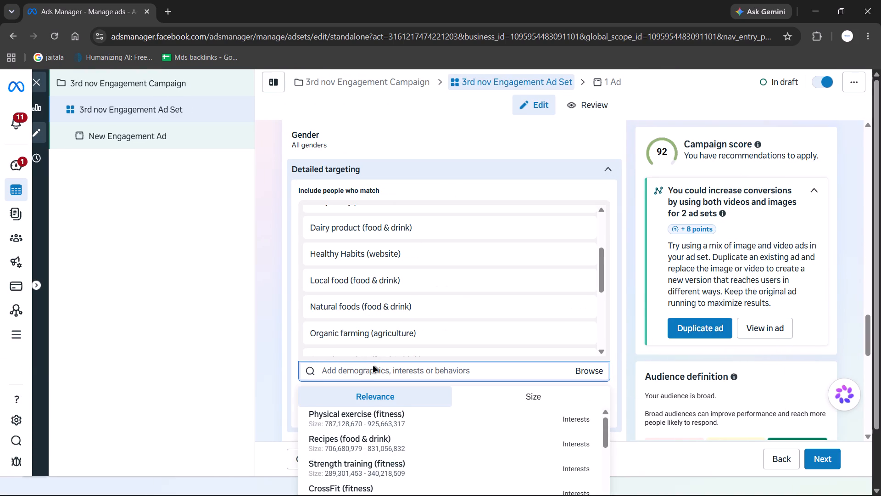
type("dairy")
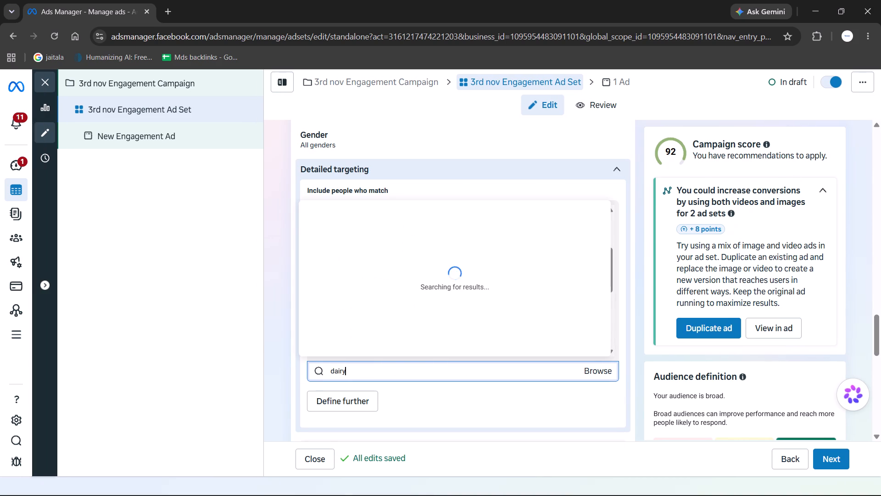
scroll(420, 246, "up", 4)
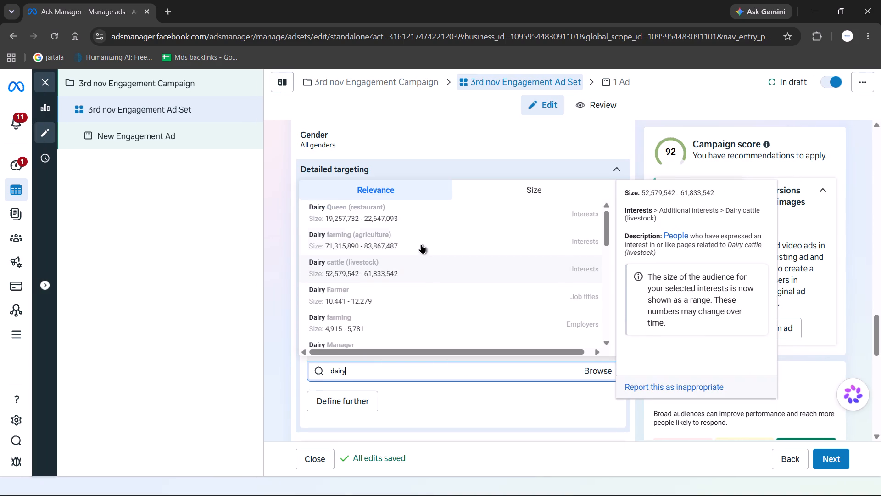
scroll(425, 296, "down", 2)
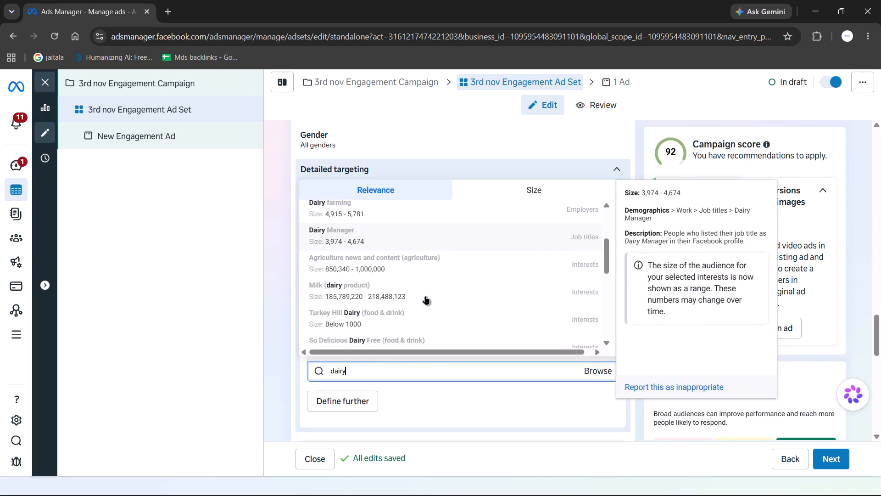
scroll(425, 296, "up", 11)
Add the suggested interests Physical exercise, Recipes, CrossFit, Strength training and Milk to the detailed targeting.
double_click(385, 371)
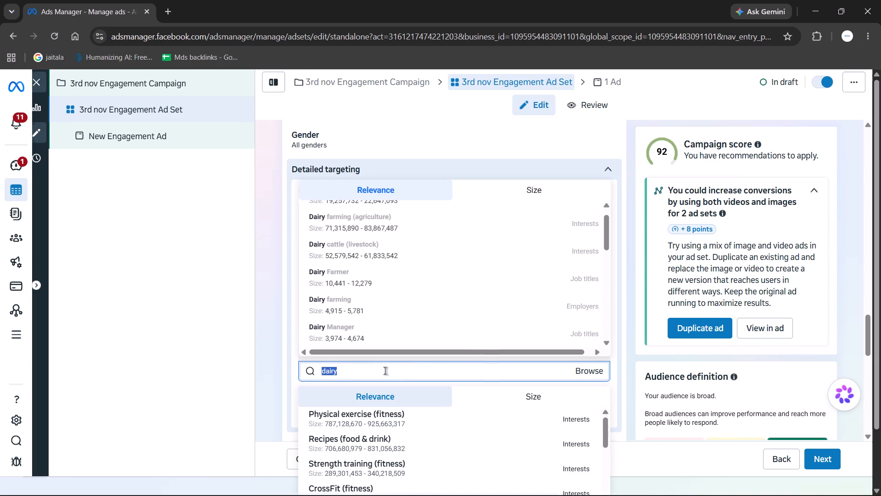
left_click(375, 412)
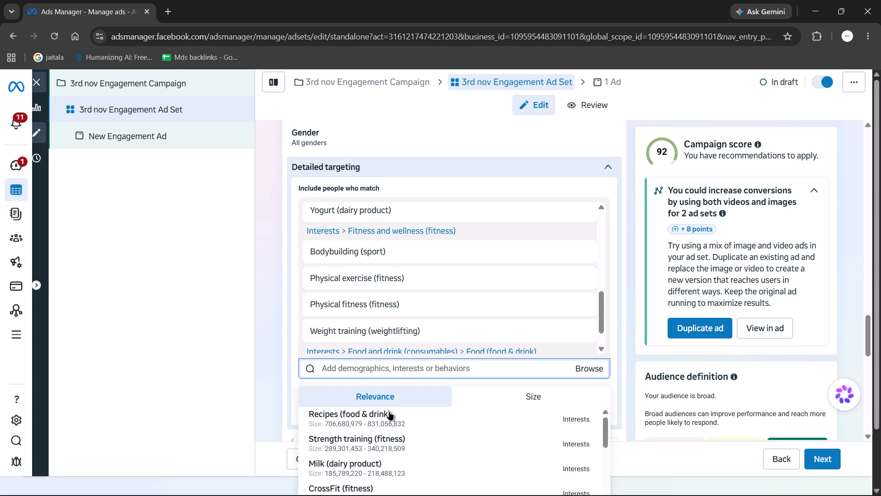
left_click(388, 413)
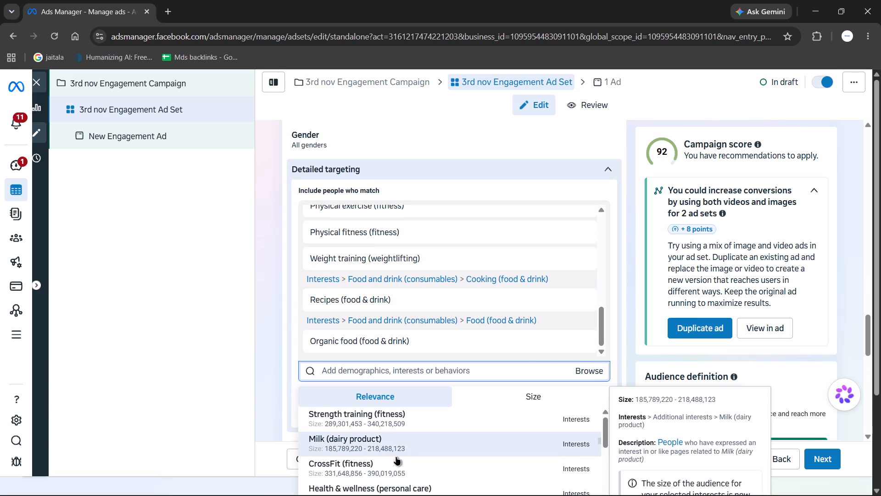
left_click(402, 469)
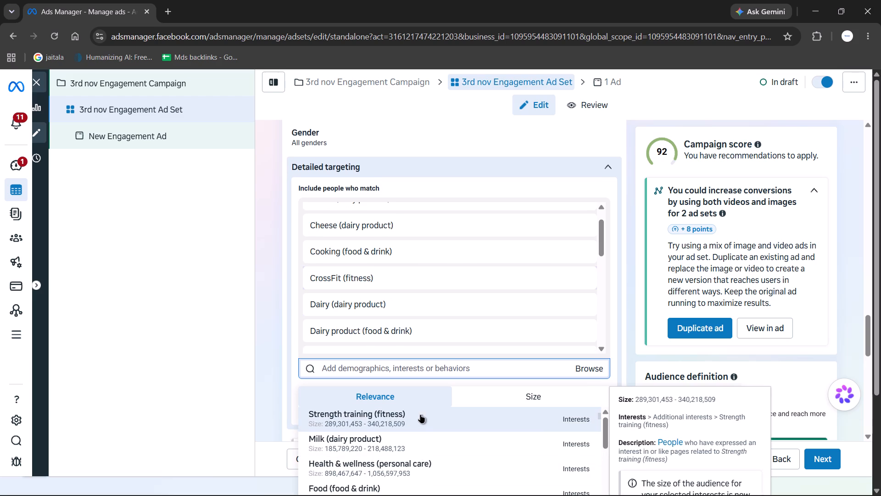
left_click(420, 415)
left_click(424, 423)
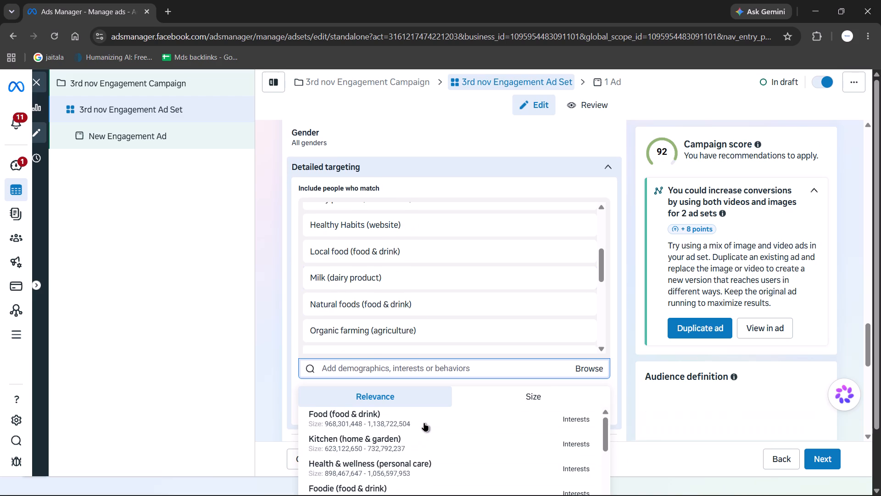
Add the demographics Parents (All) and relationship status Married to the detailed targeting.
scroll(424, 424, "down", 2)
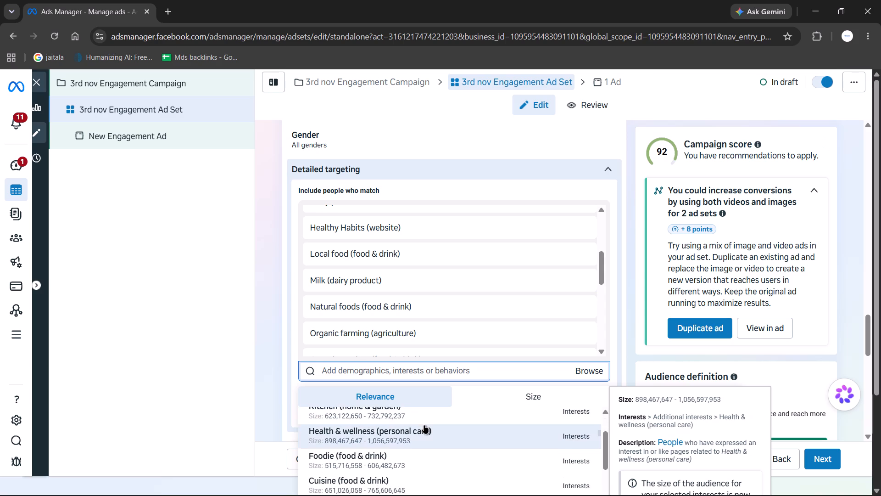
scroll(423, 426, "down", 1)
left_click(401, 445)
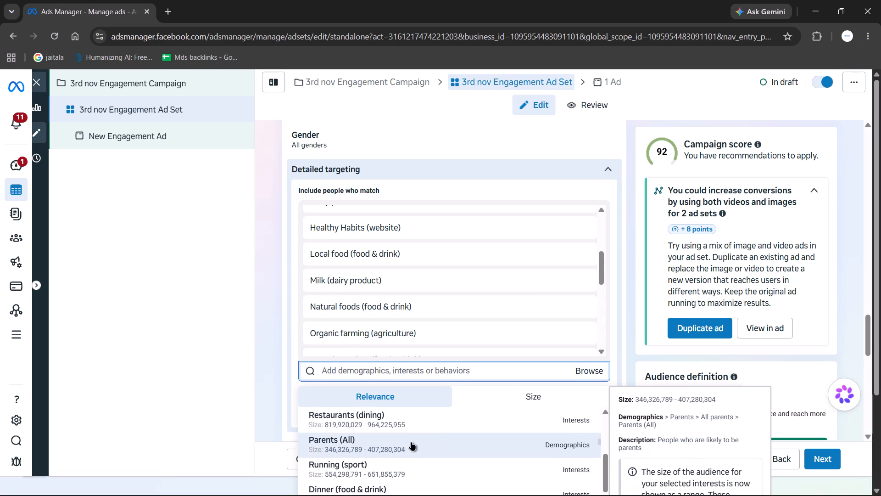
left_click(435, 424)
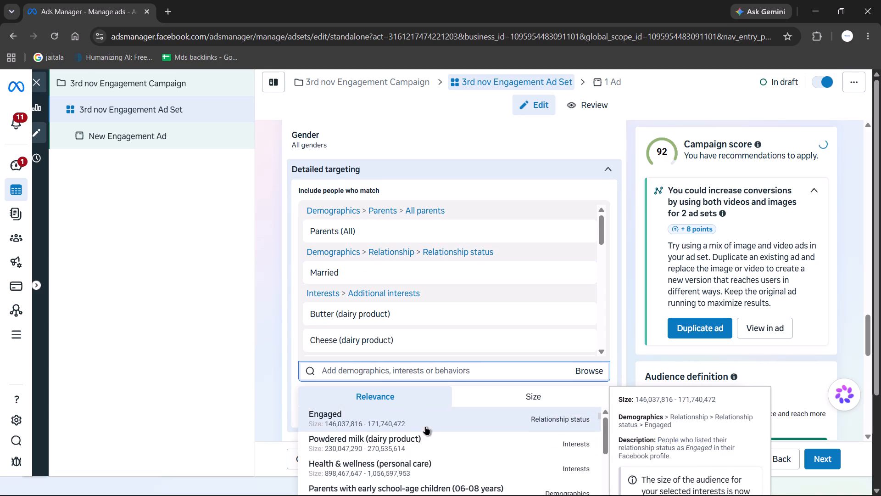
Search detailed targeting for "Rest" and add the interest Restaurants (dining).
scroll(425, 427, "down", 1)
left_click(400, 368)
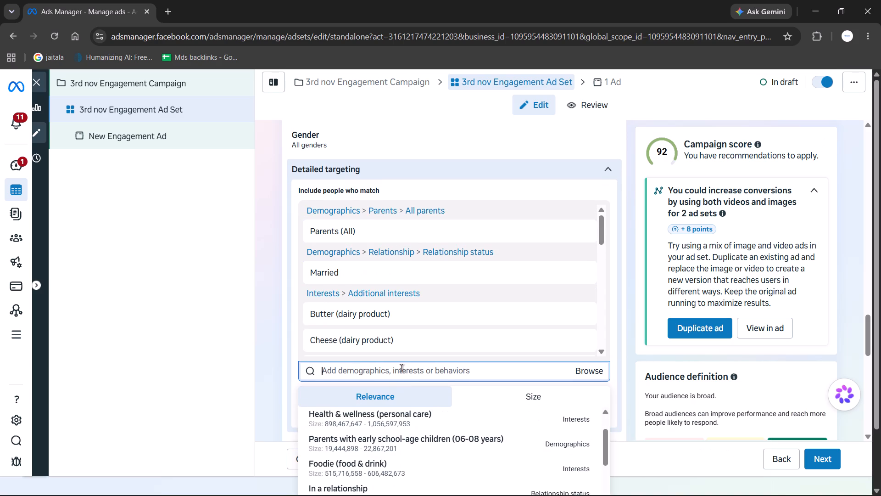
type("Rest")
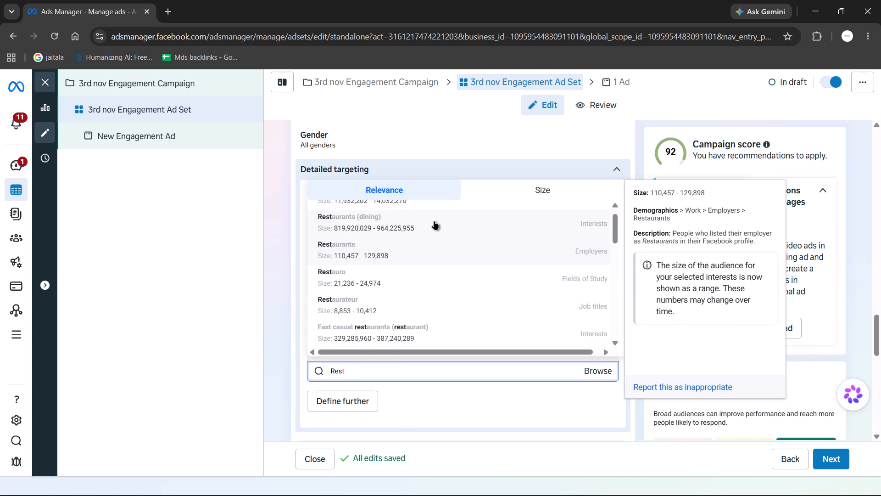
left_click(434, 221)
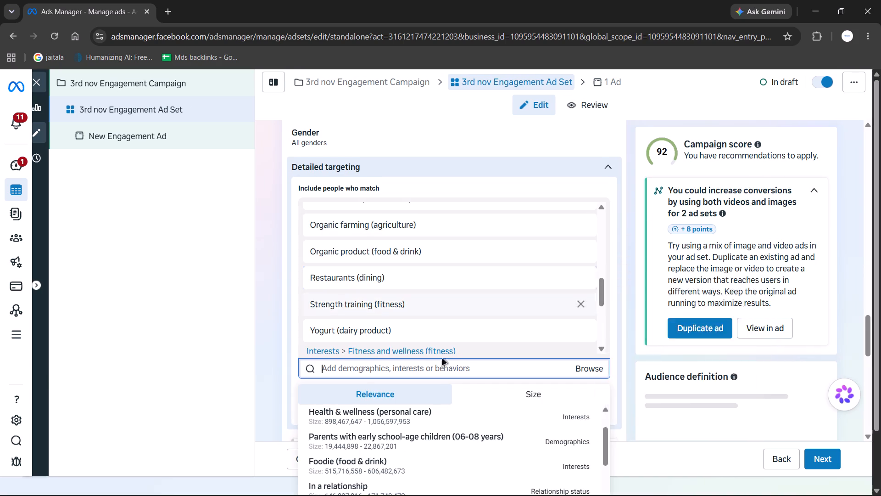
Add the suggested relationship status Engaged, industry Food and Restaurants, and interest Food (food & drink) to the detailed targeting.
scroll(389, 427, "down", 1)
scroll(389, 427, "up", 6)
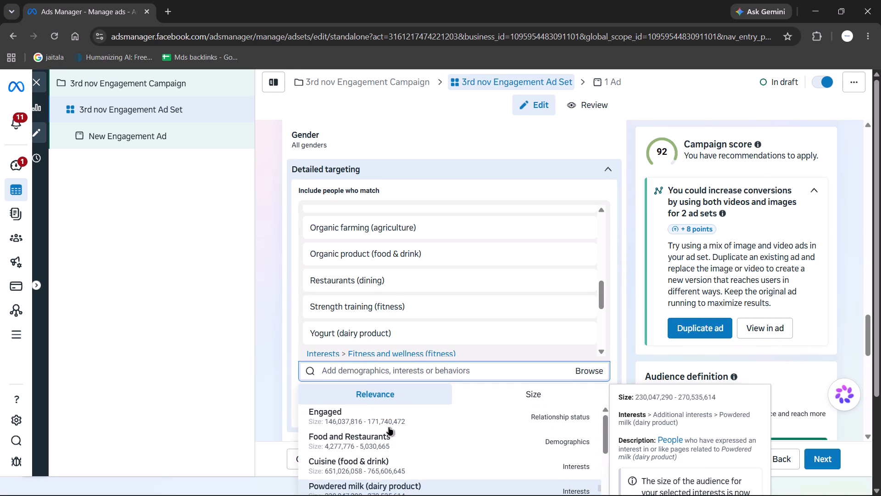
left_click(396, 423)
left_click(413, 418)
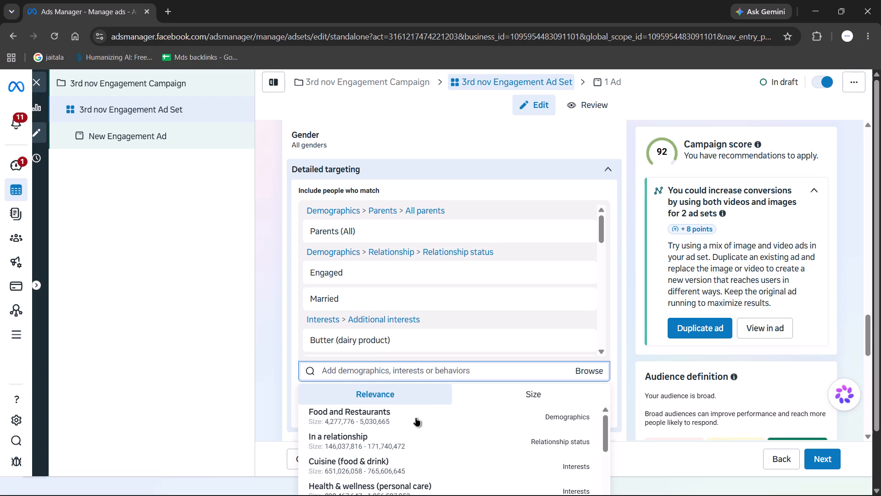
scroll(437, 419, "up", 4)
scroll(437, 419, "down", 2)
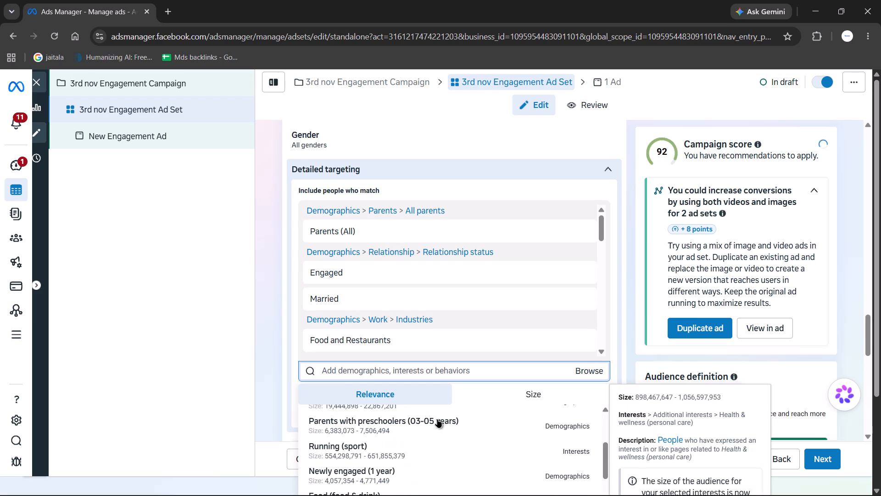
scroll(429, 425, "down", 1)
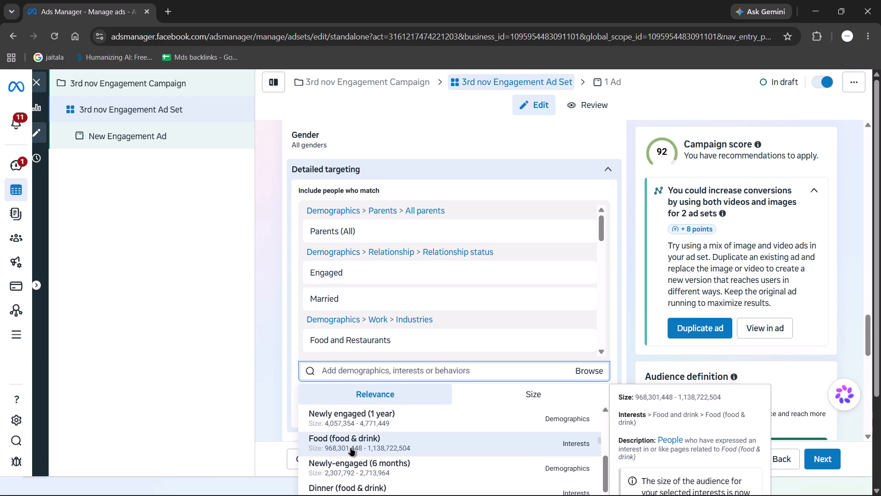
left_click(351, 448)
left_click(252, 368)
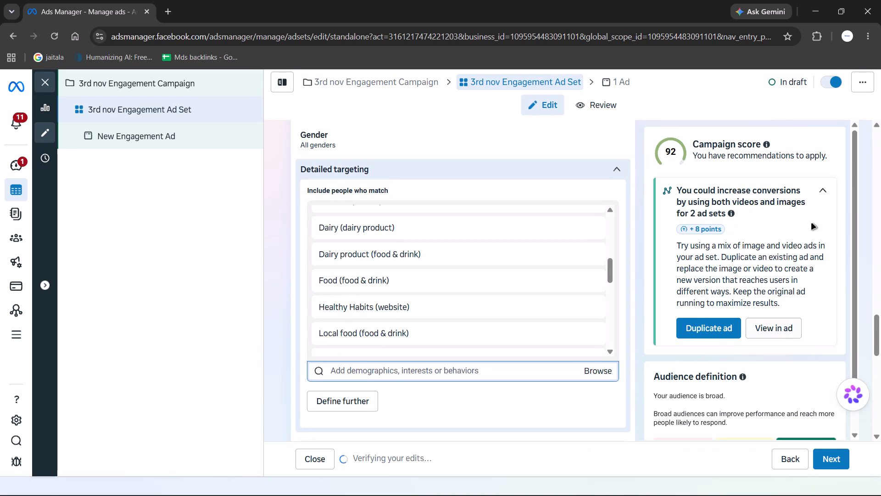
Show the estimated audience size and review the ad set's policy, placement and budget settings.
left_click(819, 186)
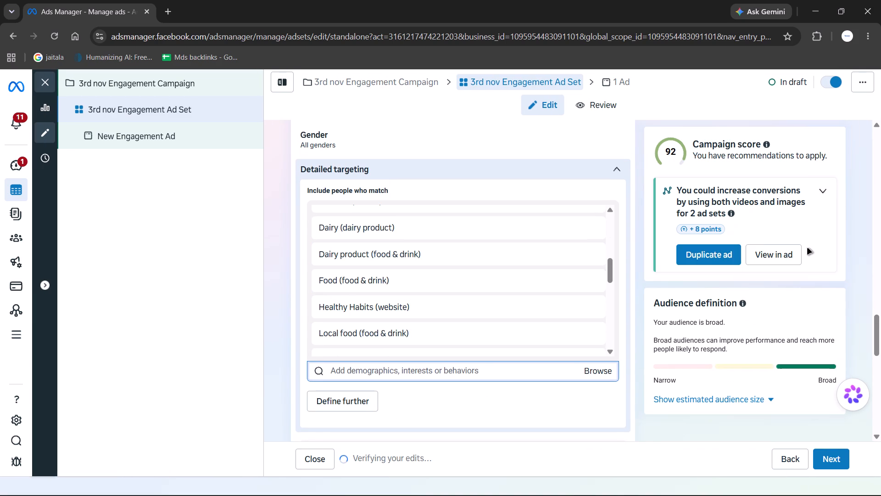
left_click(767, 400)
scroll(824, 321, "down", 3)
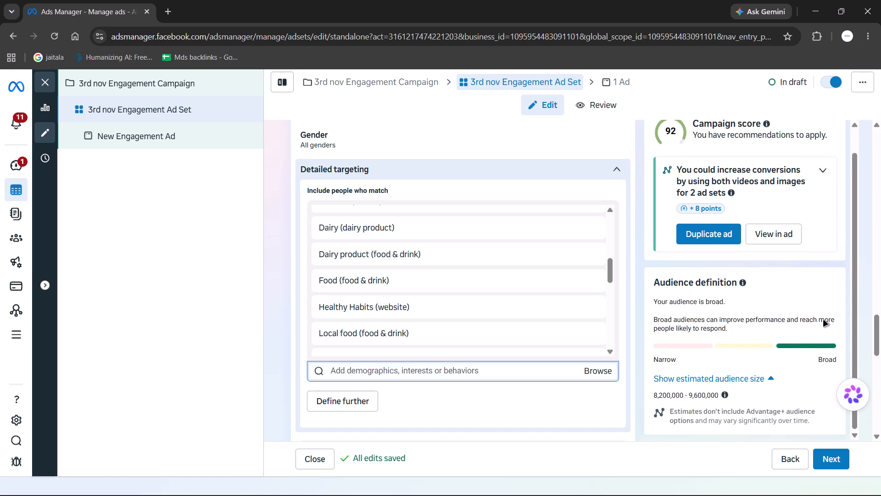
scroll(535, 396, "down", 7)
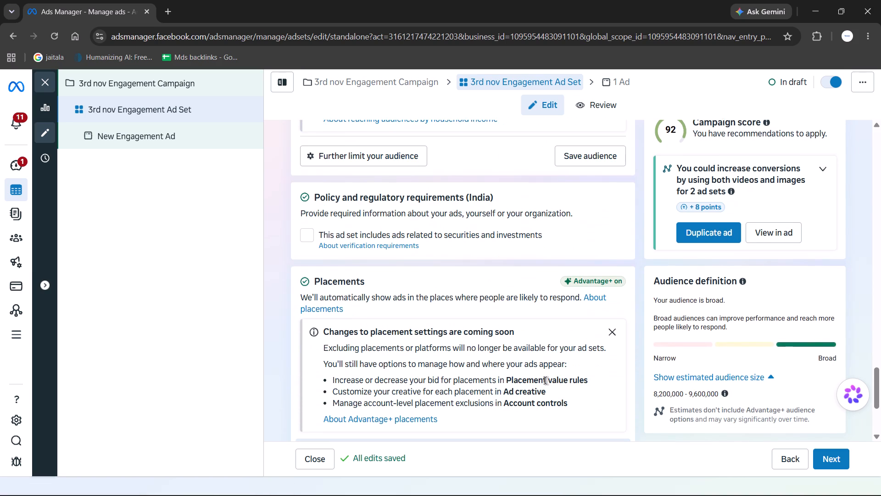
scroll(545, 381, "down", 6)
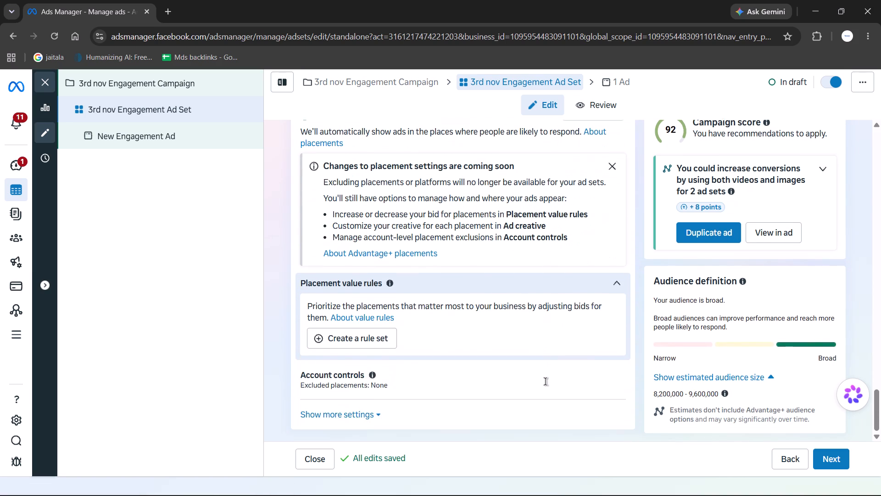
scroll(545, 381, "down", 2)
scroll(545, 381, "up", 20)
scroll(545, 381, "up", 3)
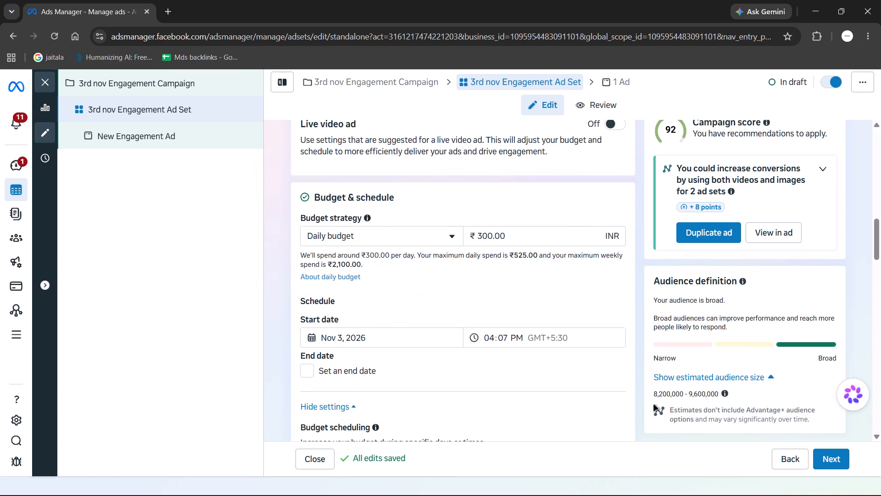
In the audience's Nagpur location settings, turn off reaching more people likely to respond to your ads.
scroll(565, 328, "down", 7)
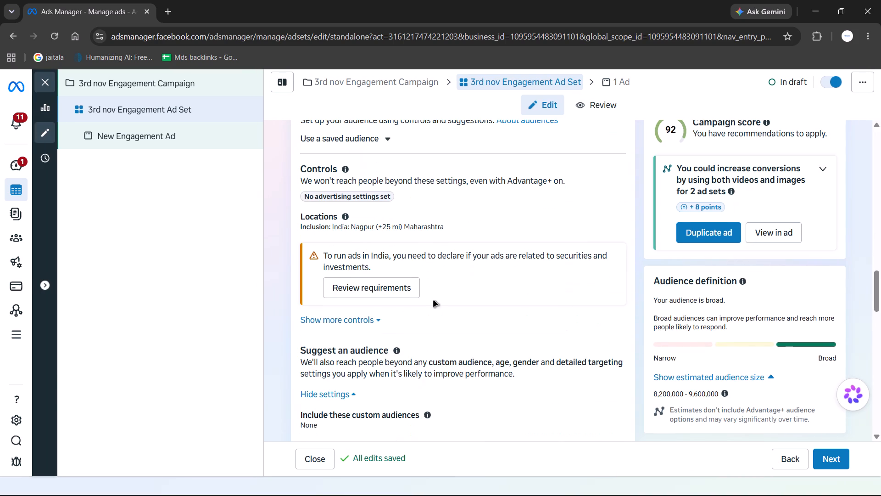
scroll(434, 232, "up", 1)
left_click(434, 225)
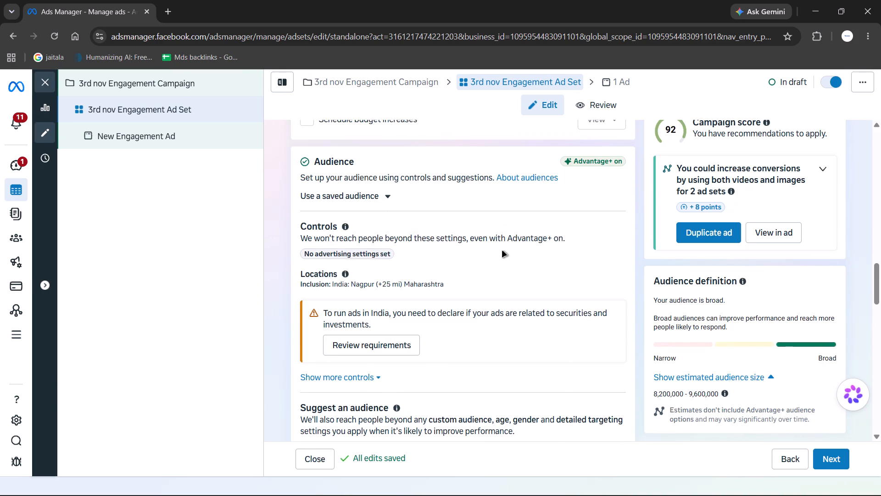
left_click(616, 281)
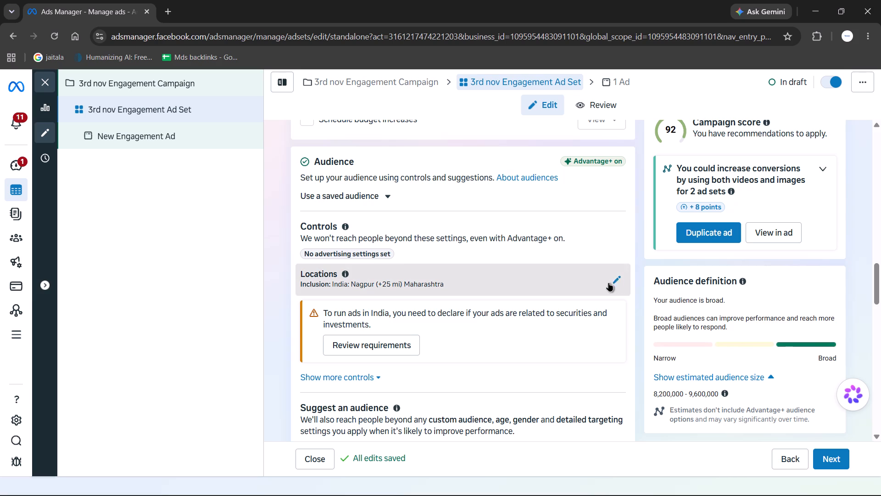
scroll(502, 284, "down", 1)
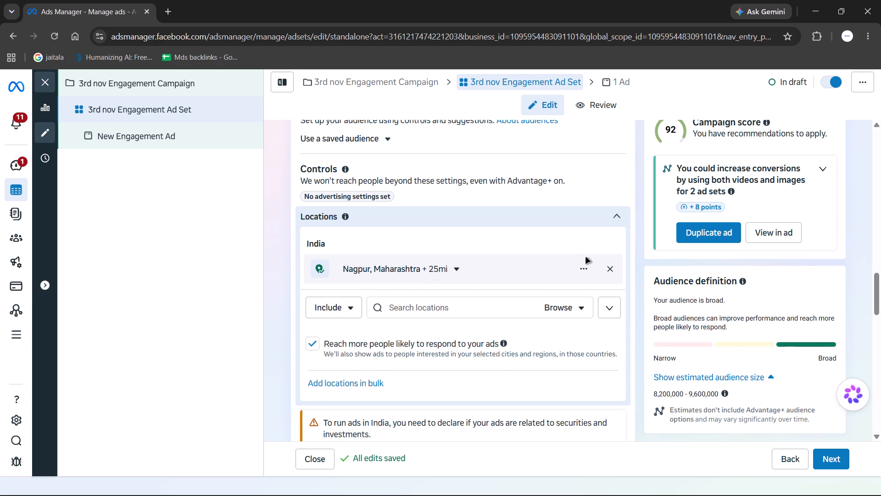
left_click(583, 275)
left_click(588, 270)
left_click(579, 304)
left_click(579, 304)
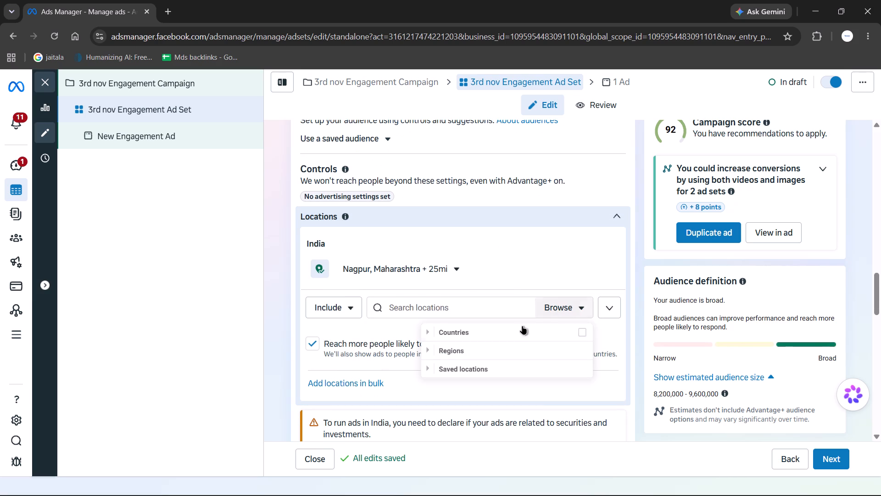
left_click(318, 348)
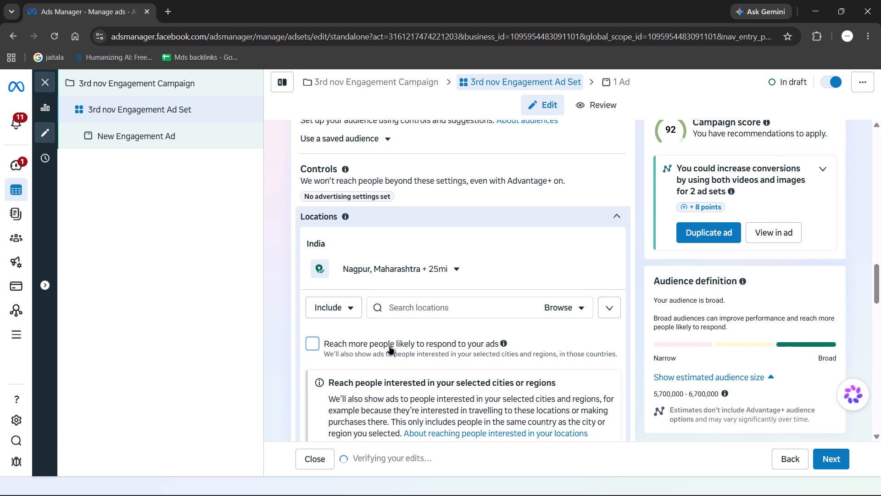
scroll(524, 333, "down", 2)
Continue to the ad, publish the 3rd nov engagement campaign with its ad set and ad, and dismiss the publishing notice.
left_click(827, 455)
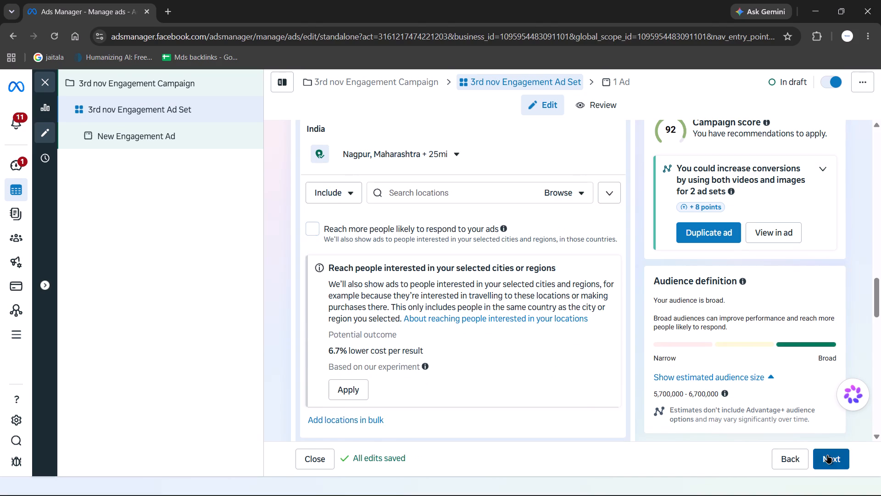
left_click(829, 462)
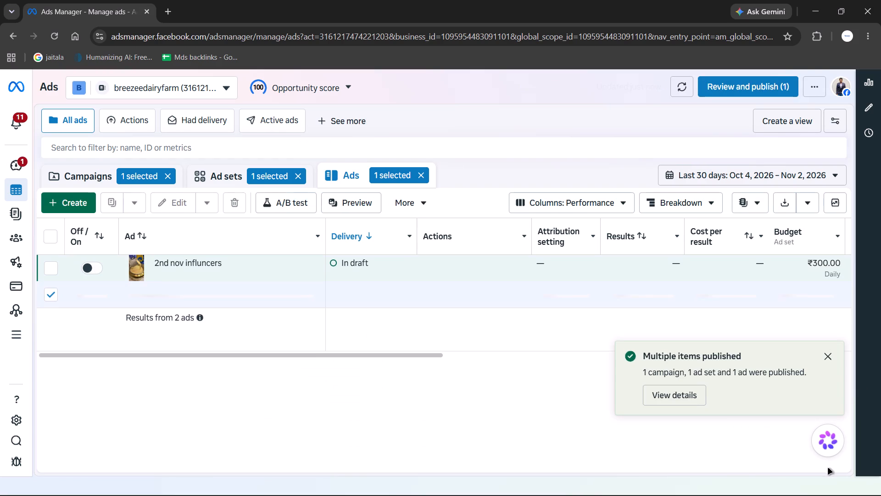
left_click(832, 363)
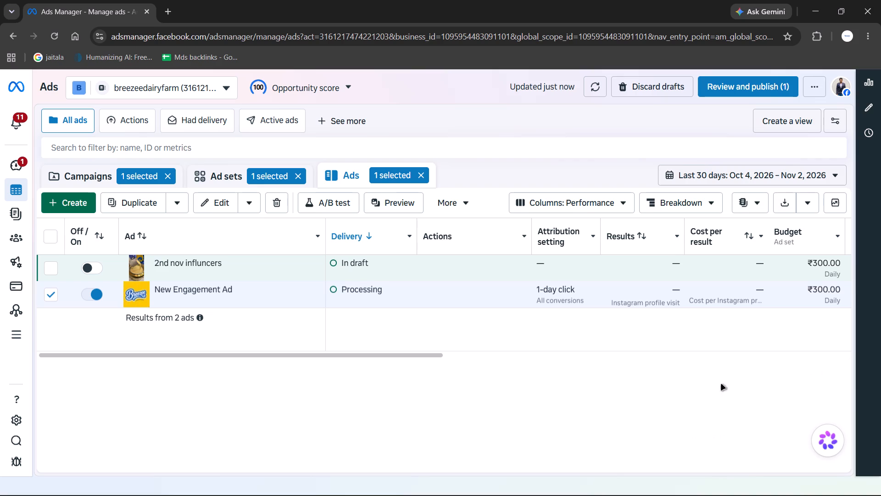
Return to the campaigns list and clear the campaign, ad set and ad selections.
left_click(95, 179)
left_click(168, 177)
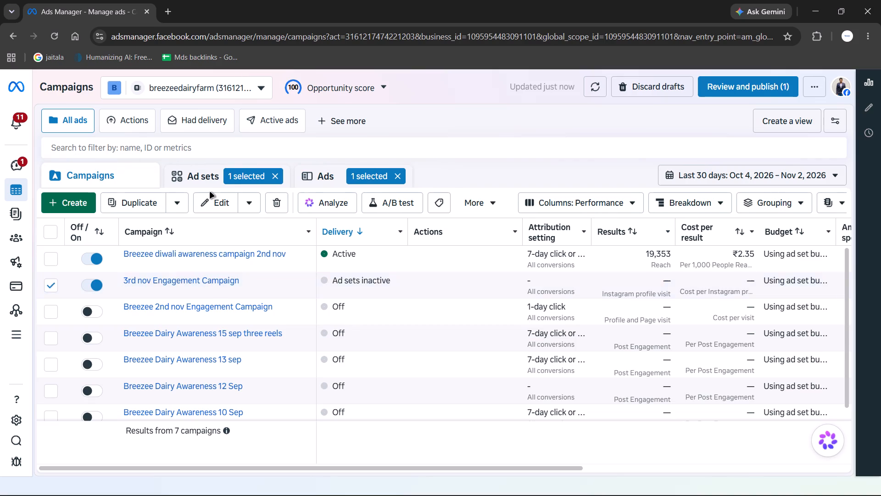